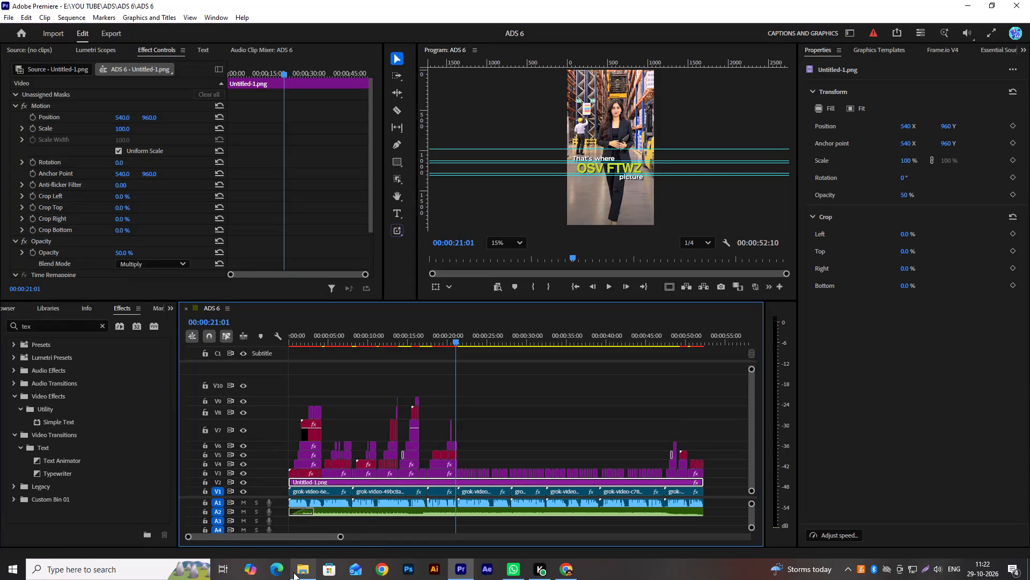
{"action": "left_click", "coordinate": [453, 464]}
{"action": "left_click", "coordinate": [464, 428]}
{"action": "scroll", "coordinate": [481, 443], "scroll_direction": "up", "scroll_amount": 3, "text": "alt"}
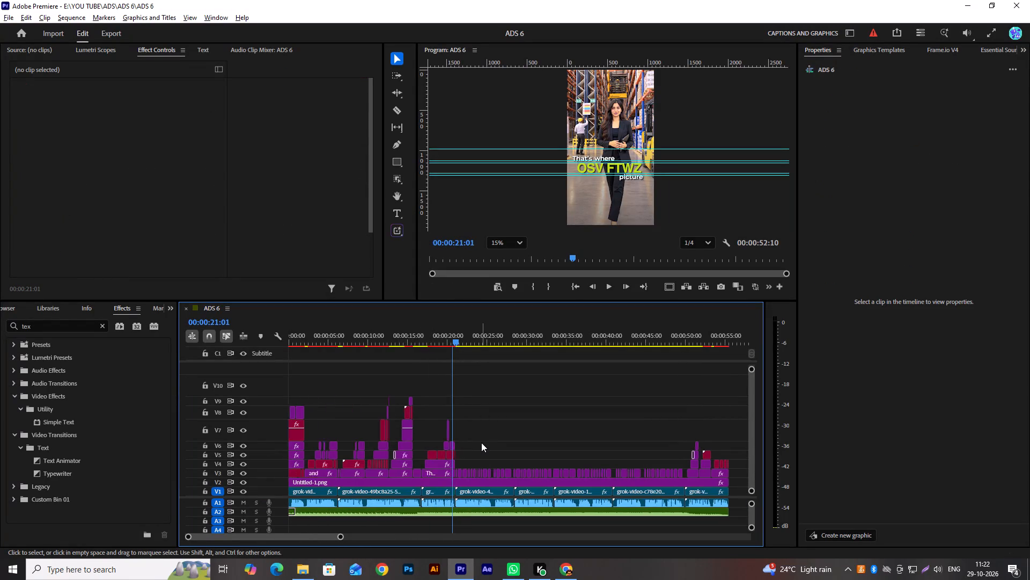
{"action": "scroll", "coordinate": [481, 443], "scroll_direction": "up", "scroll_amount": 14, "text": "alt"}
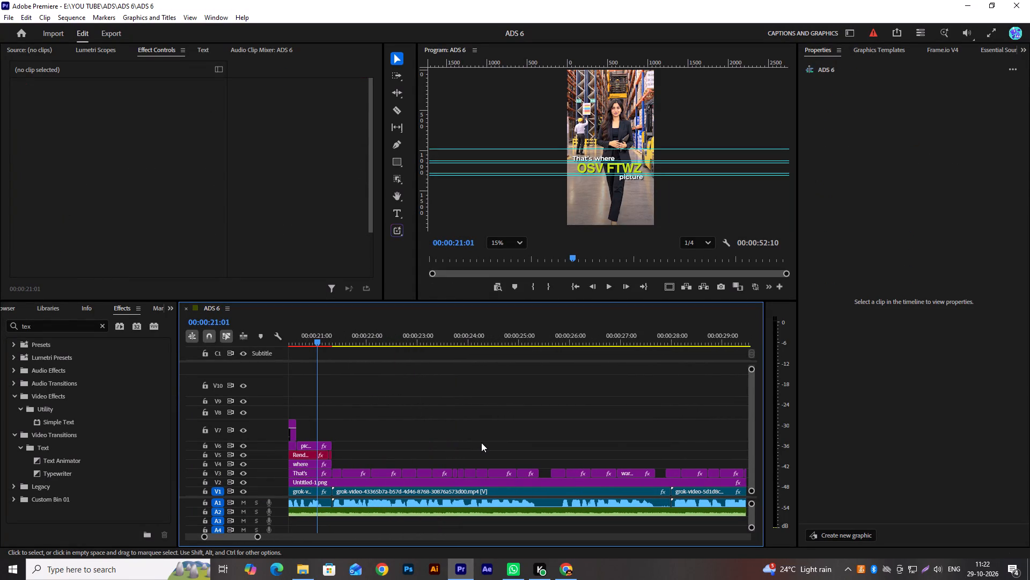
Switch to Chrome and skip to the next song in the YouTube mix.
{"action": "left_click", "coordinate": [560, 579]}
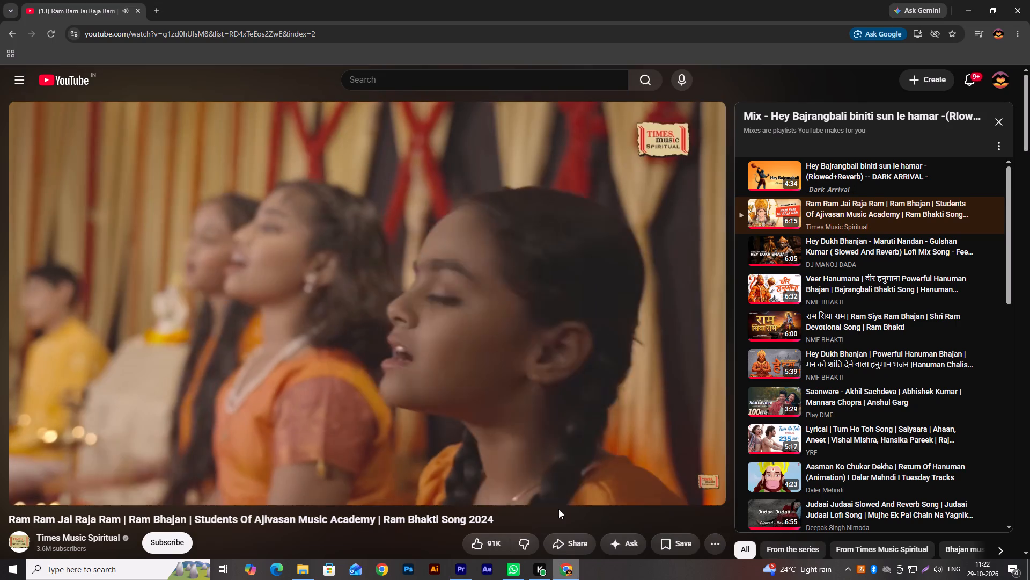
{"action": "scroll", "coordinate": [598, 438], "scroll_direction": "down", "scroll_amount": 7}
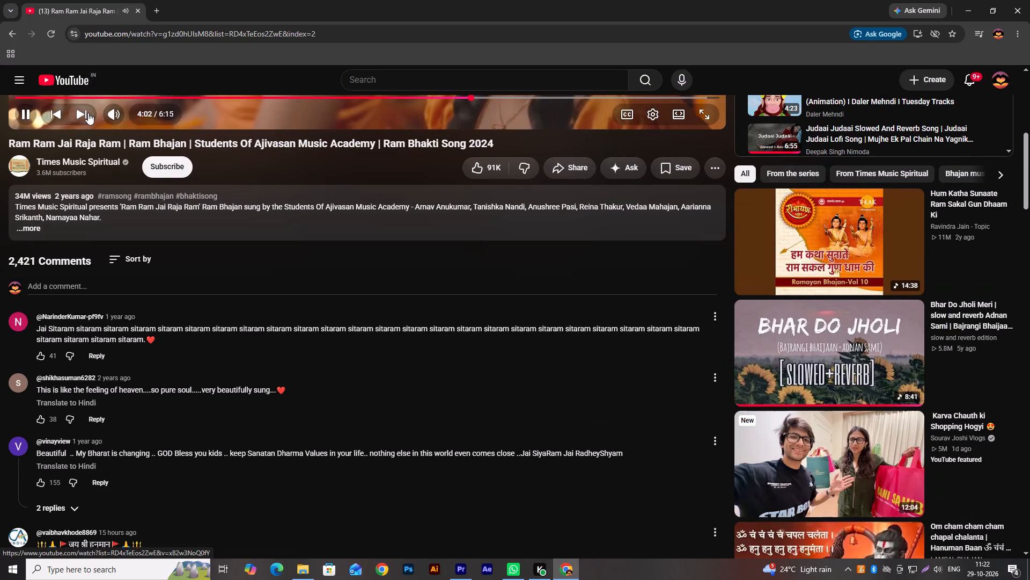
{"action": "left_click", "coordinate": [88, 113]}
{"action": "scroll", "coordinate": [515, 322], "scroll_direction": "down", "scroll_amount": 7}
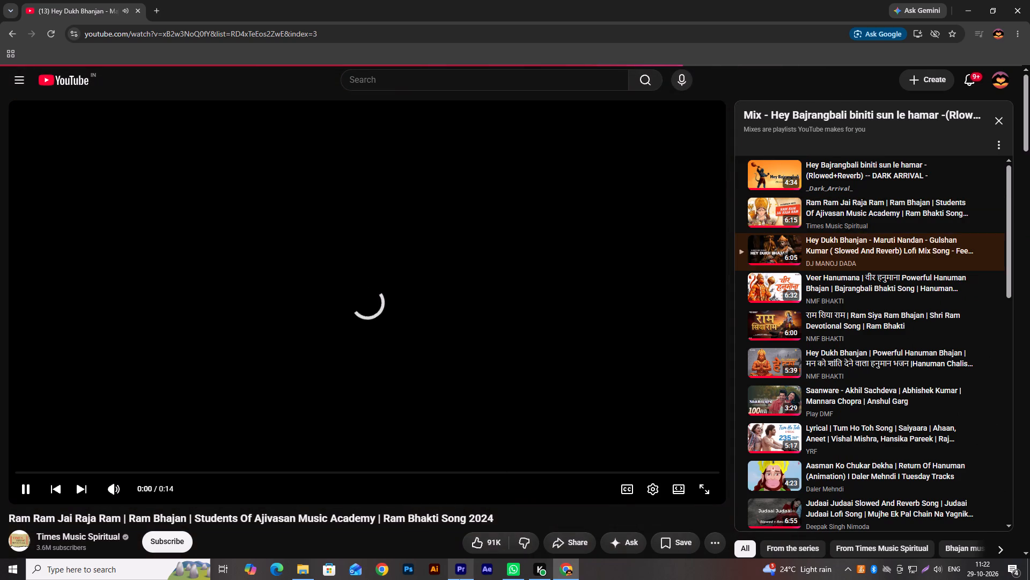
Return to Premiere, play on from 00:00:21:01 and examine the timing of the "Your", "pharmaceutical" and "inventory" captions against the voice audio.
{"action": "left_click", "coordinate": [467, 541]}
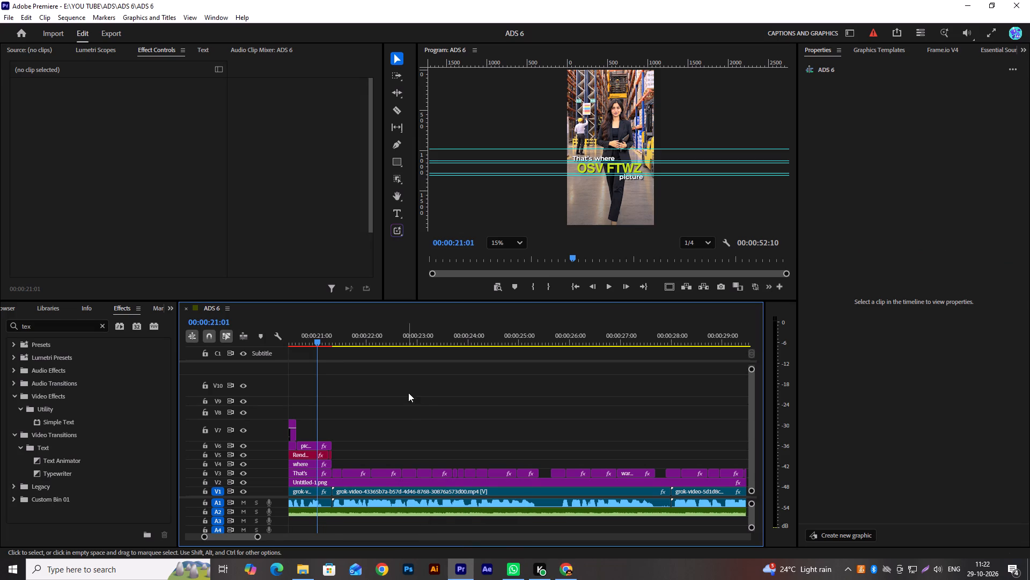
{"action": "key", "text": "space"}
{"action": "key", "text": "space"}
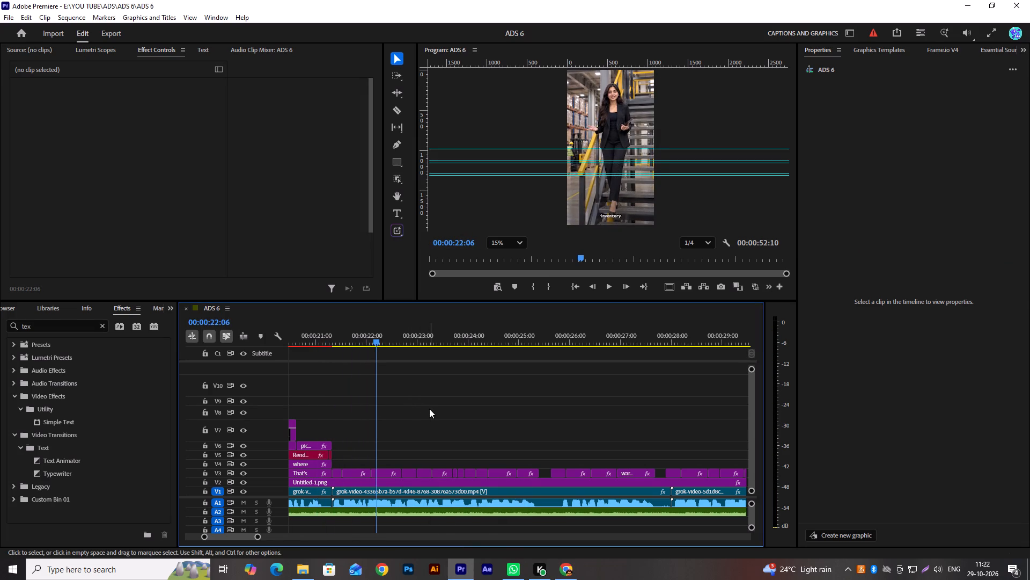
{"action": "scroll", "coordinate": [429, 409], "scroll_direction": "up", "scroll_amount": 5}
{"action": "scroll", "coordinate": [452, 431], "scroll_direction": "up", "scroll_amount": 18, "text": "alt"}
{"action": "scroll", "coordinate": [452, 431], "scroll_direction": "up", "scroll_amount": 4, "text": "alt"}
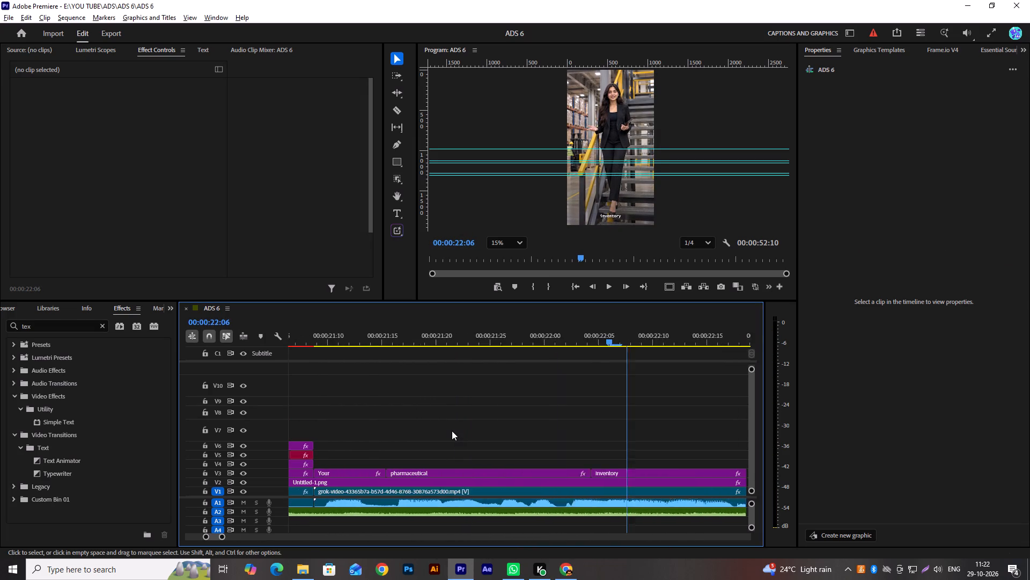
{"action": "scroll", "coordinate": [452, 431], "scroll_direction": "up", "scroll_amount": 7, "text": "alt"}
{"action": "scroll", "coordinate": [452, 431], "scroll_direction": "down", "scroll_amount": 2, "text": "alt"}
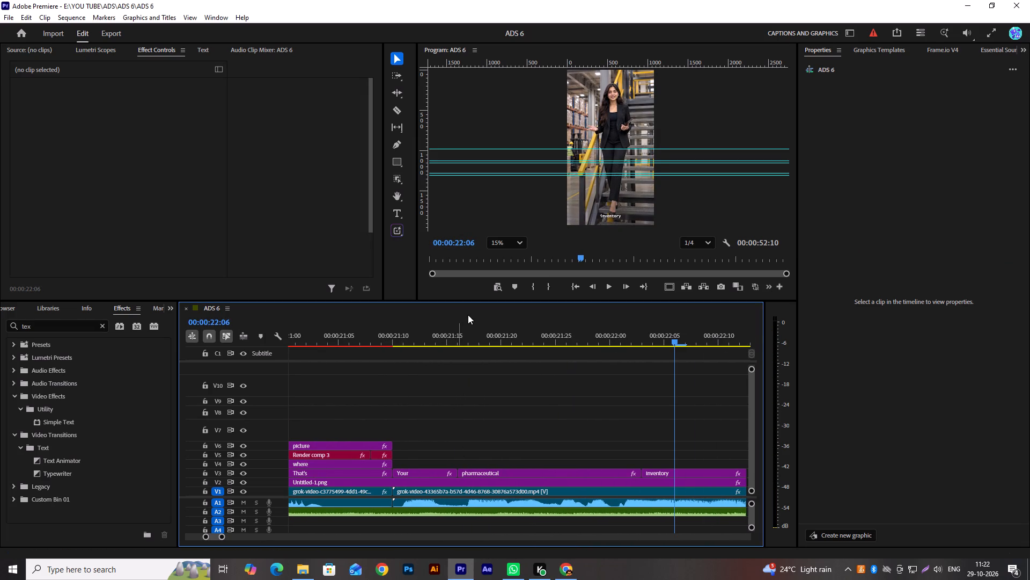
{"action": "triple_click", "coordinate": [471, 340]}
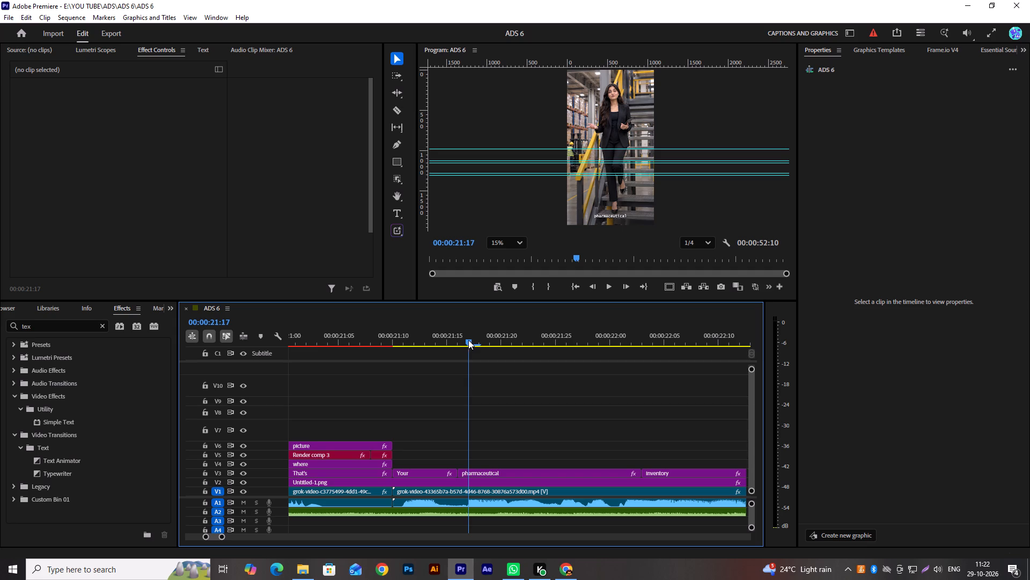
{"action": "key", "text": "Left"}
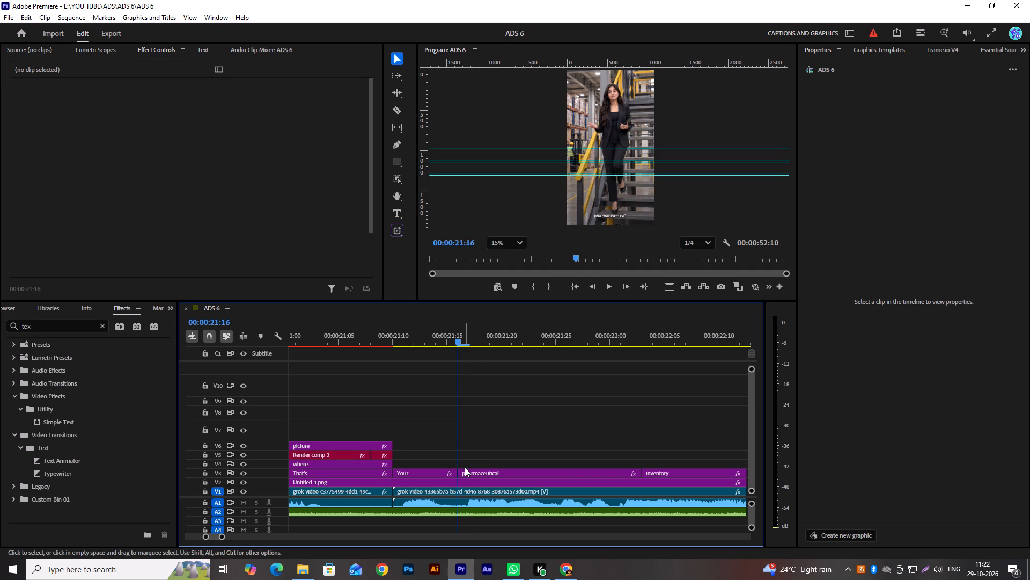
{"action": "key", "text": "Right"}
{"action": "key", "text": "Right"}
{"action": "scroll", "coordinate": [508, 438], "scroll_direction": "down", "scroll_amount": 6, "text": "alt"}
{"action": "scroll", "coordinate": [508, 438], "scroll_direction": "down", "scroll_amount": 3}
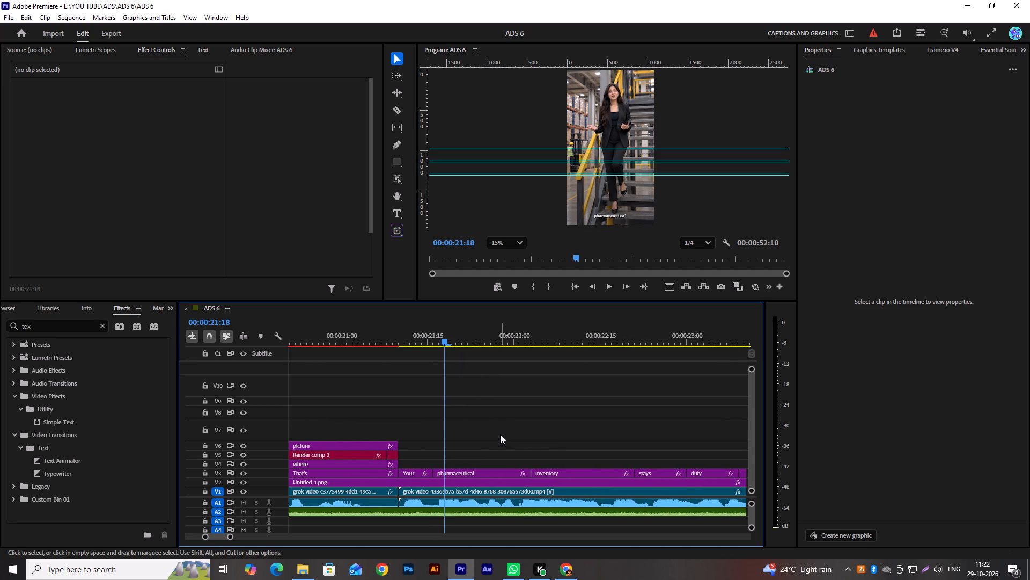
{"action": "left_click", "coordinate": [469, 467]}
{"action": "left_click", "coordinate": [473, 475]}
Scrub through the first 12 seconds of the sequence to examine how the earlier captions and text animations are styled.
{"action": "scroll", "coordinate": [469, 443], "scroll_direction": "down", "scroll_amount": 2, "text": "alt"}
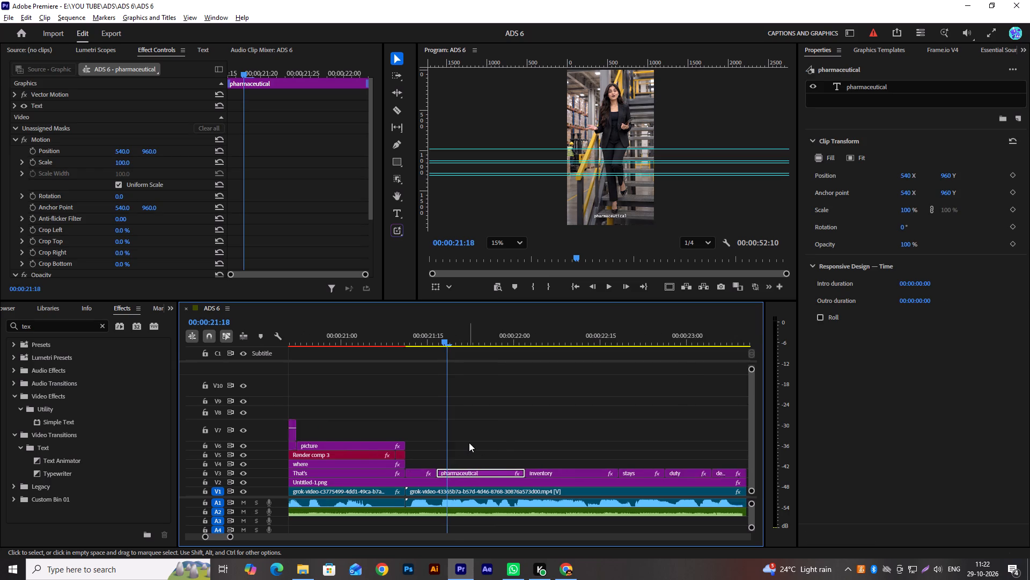
{"action": "scroll", "coordinate": [469, 443], "scroll_direction": "down", "scroll_amount": 3, "text": "alt"}
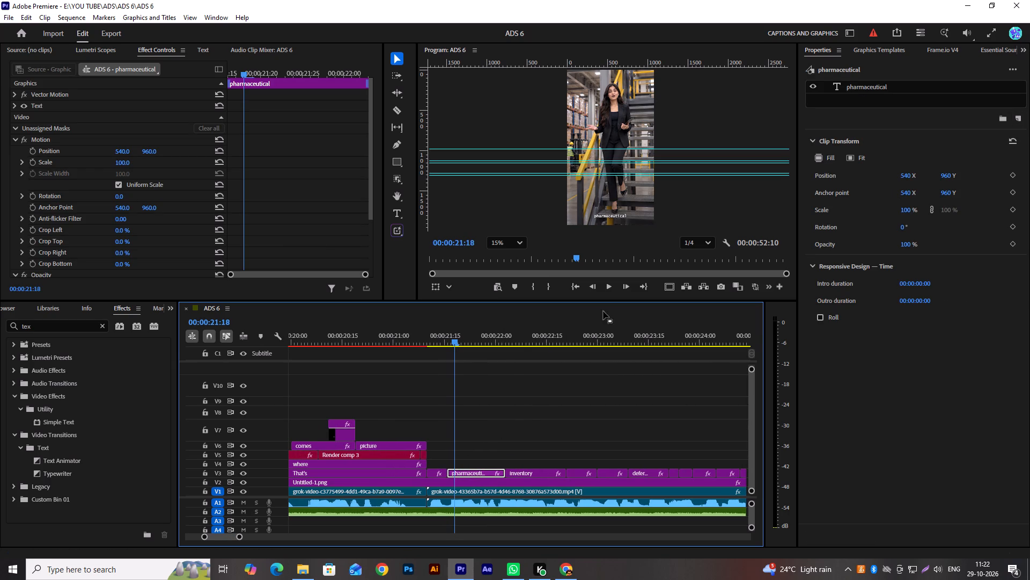
{"action": "scroll", "coordinate": [444, 390], "scroll_direction": "up", "scroll_amount": 6, "text": "alt"}
{"action": "scroll", "coordinate": [444, 390], "scroll_direction": "down", "scroll_amount": 8, "text": "alt"}
{"action": "scroll", "coordinate": [444, 390], "scroll_direction": "up", "scroll_amount": 1}
{"action": "scroll", "coordinate": [444, 390], "scroll_direction": "down", "scroll_amount": 1}
{"action": "scroll", "coordinate": [444, 390], "scroll_direction": "up", "scroll_amount": 1}
{"action": "scroll", "coordinate": [444, 390], "scroll_direction": "down", "scroll_amount": 1}
{"action": "scroll", "coordinate": [444, 390], "scroll_direction": "up", "scroll_amount": 10}
{"action": "scroll", "coordinate": [444, 390], "scroll_direction": "down", "scroll_amount": 6, "text": "alt"}
{"action": "scroll", "coordinate": [444, 390], "scroll_direction": "up", "scroll_amount": 14}
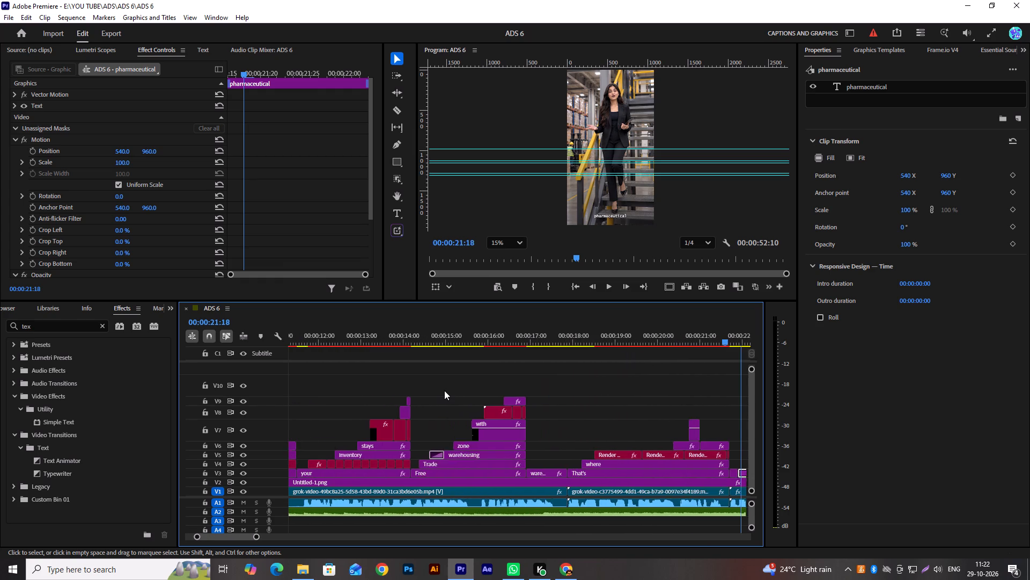
{"action": "scroll", "coordinate": [444, 390], "scroll_direction": "up", "scroll_amount": 9}
{"action": "scroll", "coordinate": [444, 390], "scroll_direction": "down", "scroll_amount": 1}
{"action": "scroll", "coordinate": [444, 390], "scroll_direction": "up", "scroll_amount": 7}
{"action": "scroll", "coordinate": [444, 390], "scroll_direction": "down", "scroll_amount": 1}
{"action": "scroll", "coordinate": [444, 390], "scroll_direction": "up", "scroll_amount": 15}
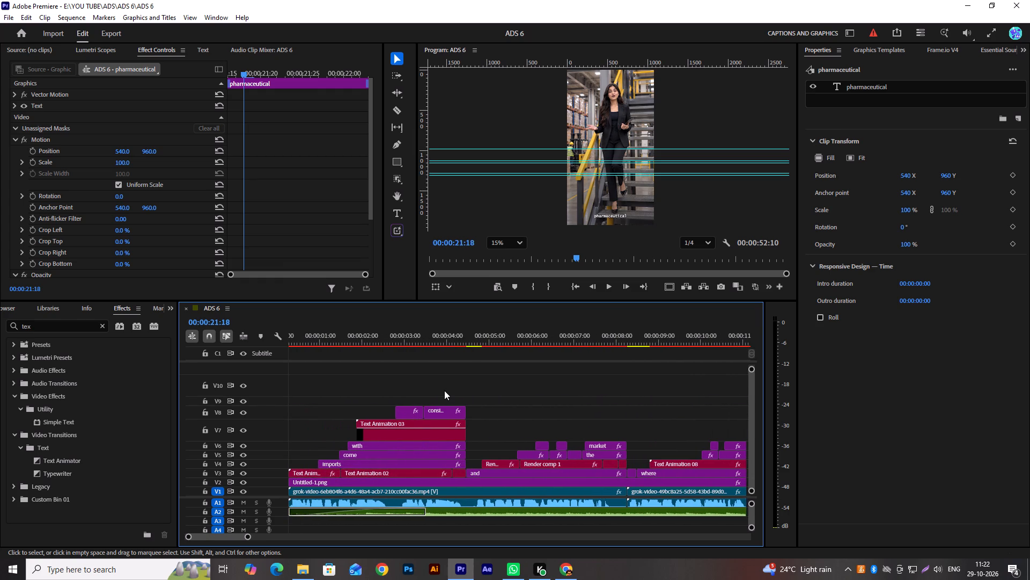
{"action": "scroll", "coordinate": [444, 390], "scroll_direction": "up", "scroll_amount": 2}
{"action": "scroll", "coordinate": [444, 390], "scroll_direction": "down", "scroll_amount": 1}
{"action": "scroll", "coordinate": [444, 390], "scroll_direction": "up", "scroll_amount": 1}
{"action": "scroll", "coordinate": [444, 390], "scroll_direction": "down", "scroll_amount": 1}
{"action": "scroll", "coordinate": [444, 390], "scroll_direction": "up", "scroll_amount": 3}
{"action": "left_click_drag", "start_coordinate": [383, 341], "coordinate": [354, 353]}
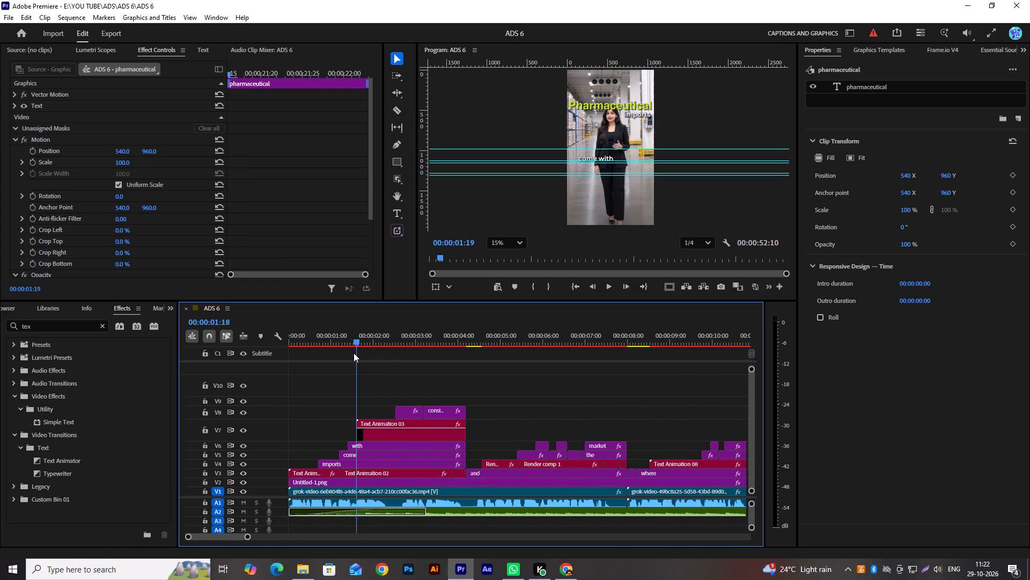
{"action": "left_click_drag", "start_coordinate": [354, 353], "coordinate": [462, 369]}
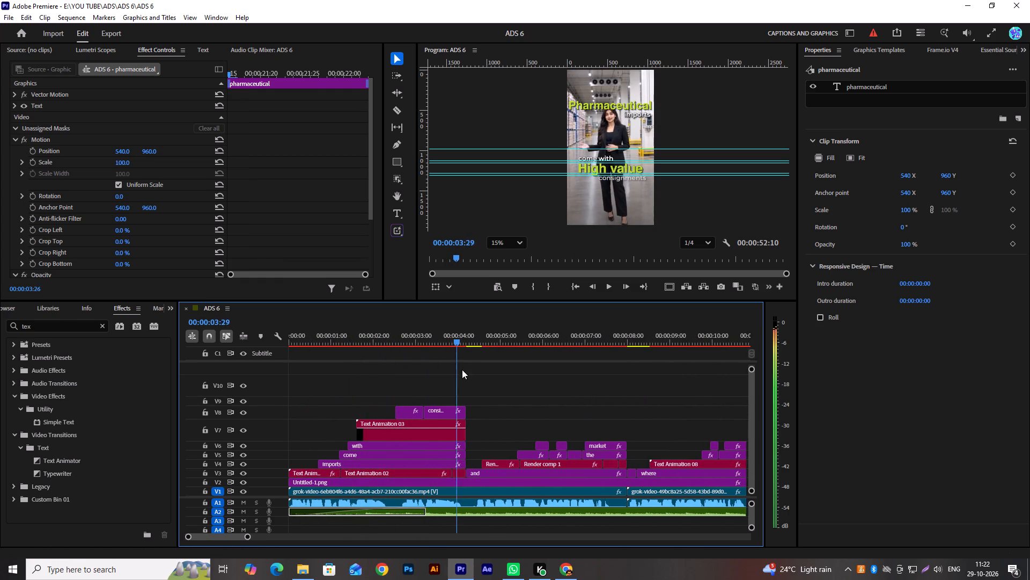
{"action": "left_click_drag", "start_coordinate": [462, 369], "coordinate": [602, 410]}
{"action": "scroll", "coordinate": [604, 410], "scroll_direction": "down", "scroll_amount": 9}
{"action": "scroll", "coordinate": [560, 410], "scroll_direction": "down", "scroll_amount": 2}
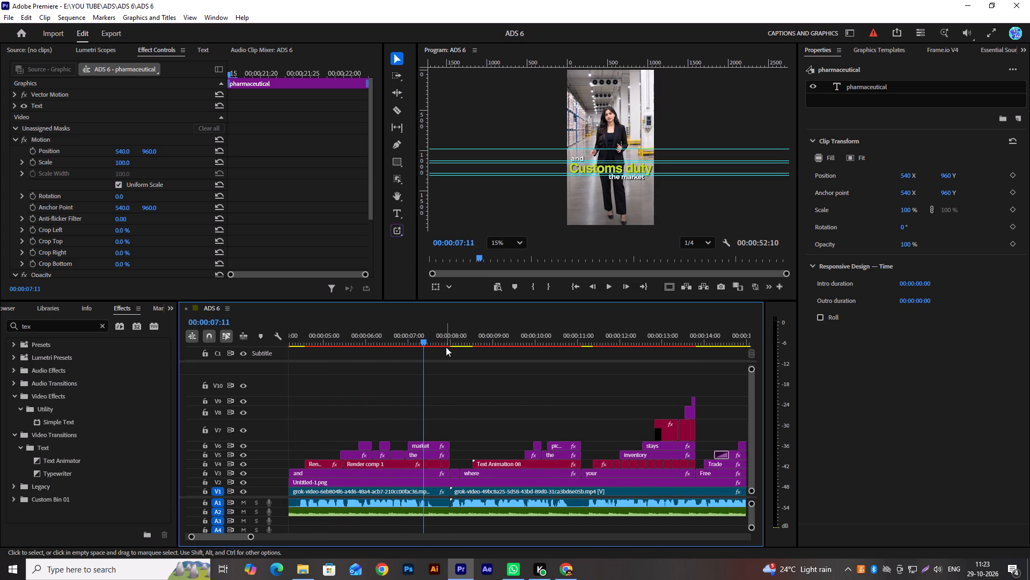
{"action": "left_click_drag", "start_coordinate": [446, 344], "coordinate": [583, 368]}
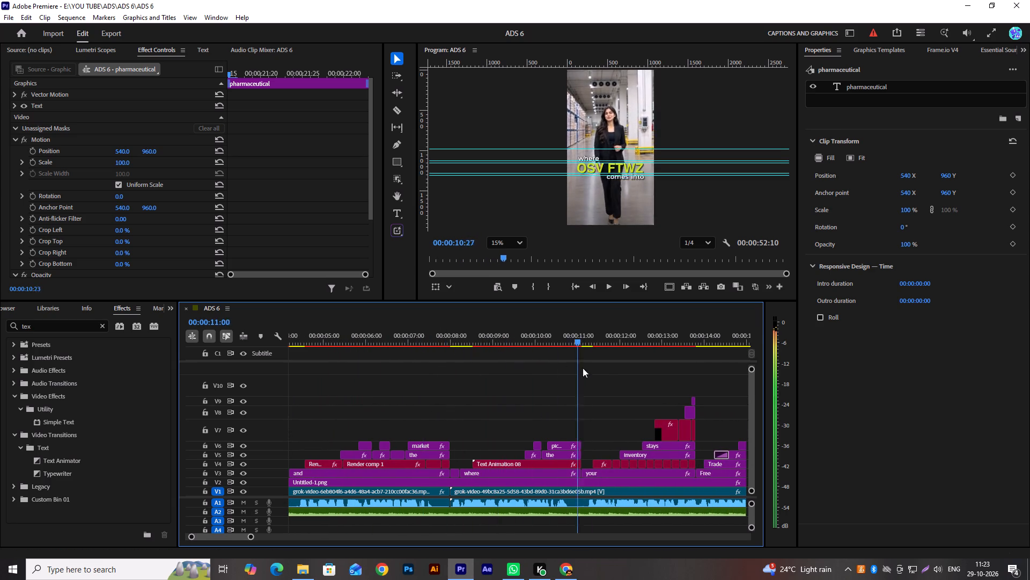
{"action": "left_click_drag", "start_coordinate": [583, 368], "coordinate": [615, 388]}
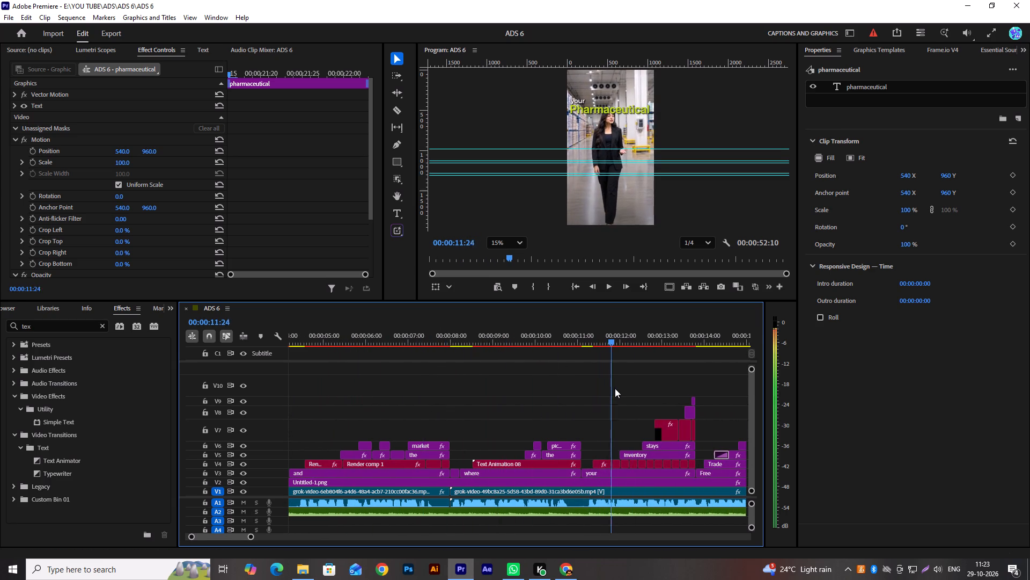
{"action": "left_click_drag", "start_coordinate": [615, 388], "coordinate": [616, 388]}
Duplicate the row of Render comp 2 "Pharmaceutical" segments from V4 onto V9, starting at about 00:00:19:10.
{"action": "scroll", "coordinate": [616, 388], "scroll_direction": "down", "scroll_amount": 13}
{"action": "scroll", "coordinate": [580, 397], "scroll_direction": "up", "scroll_amount": 5, "text": "alt"}
{"action": "scroll", "coordinate": [580, 397], "scroll_direction": "down", "scroll_amount": 2, "text": "alt"}
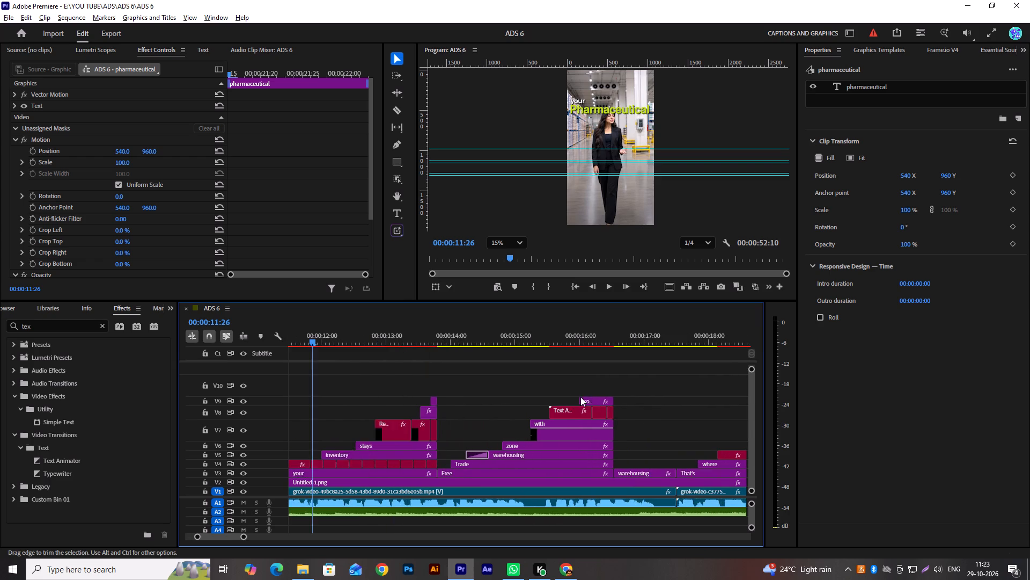
{"action": "scroll", "coordinate": [580, 397], "scroll_direction": "down", "scroll_amount": 4, "text": "alt"}
{"action": "scroll", "coordinate": [635, 404], "scroll_direction": "down", "scroll_amount": 4}
{"action": "scroll", "coordinate": [635, 404], "scroll_direction": "down", "scroll_amount": 4, "text": "alt"}
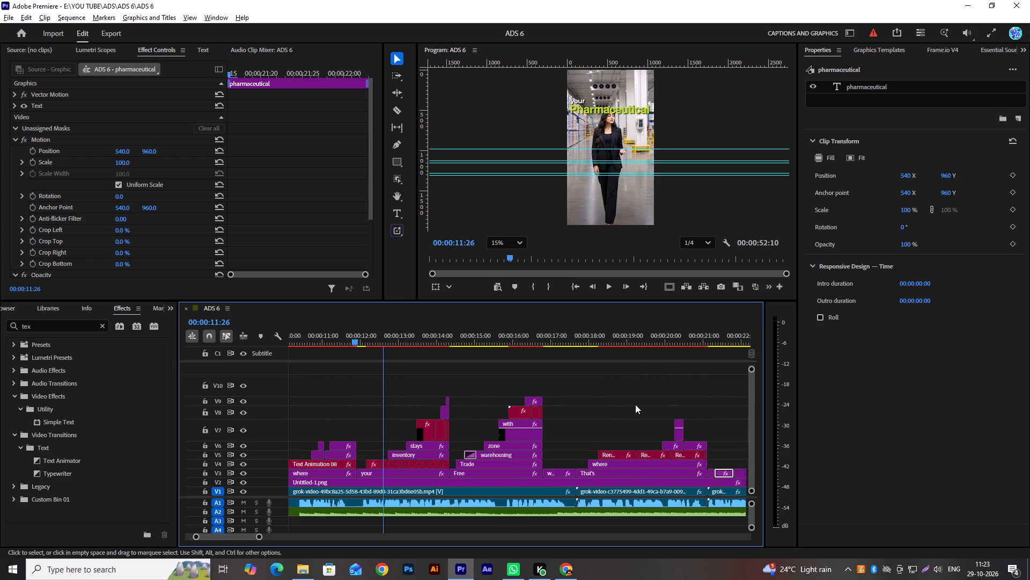
{"action": "scroll", "coordinate": [635, 404], "scroll_direction": "down", "scroll_amount": 7}
{"action": "scroll", "coordinate": [527, 408], "scroll_direction": "up", "scroll_amount": 7}
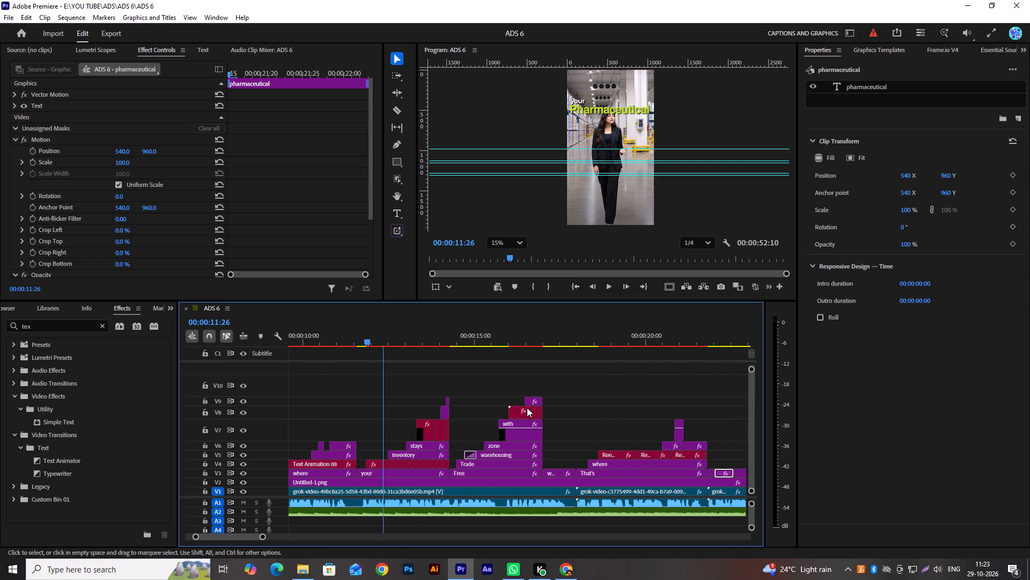
{"action": "left_click_drag", "start_coordinate": [360, 465], "coordinate": [404, 467]}
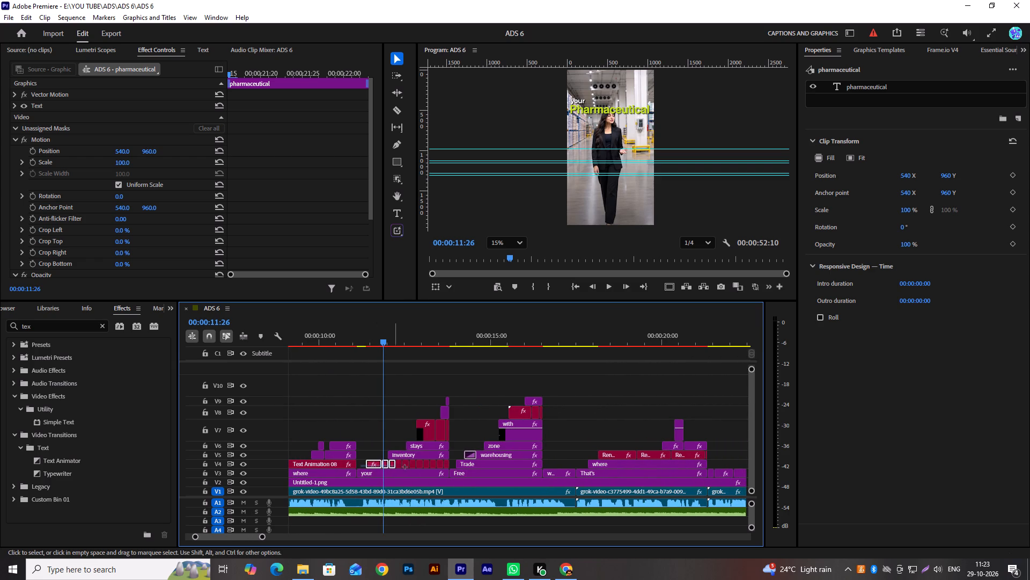
{"action": "left_click_drag", "start_coordinate": [404, 467], "coordinate": [446, 466]}
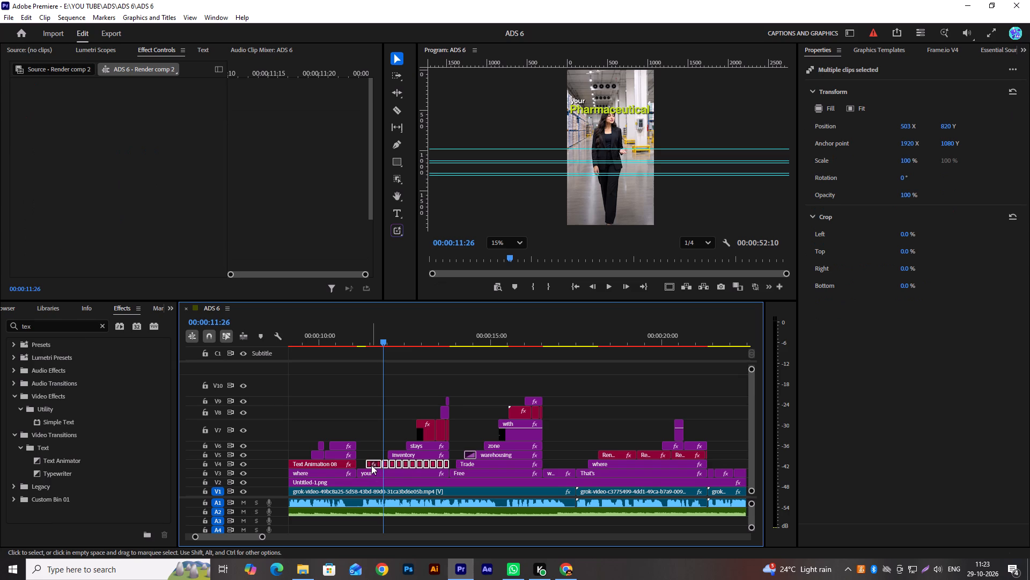
{"action": "left_click_drag", "start_coordinate": [385, 464], "coordinate": [496, 441], "text": "alt"}
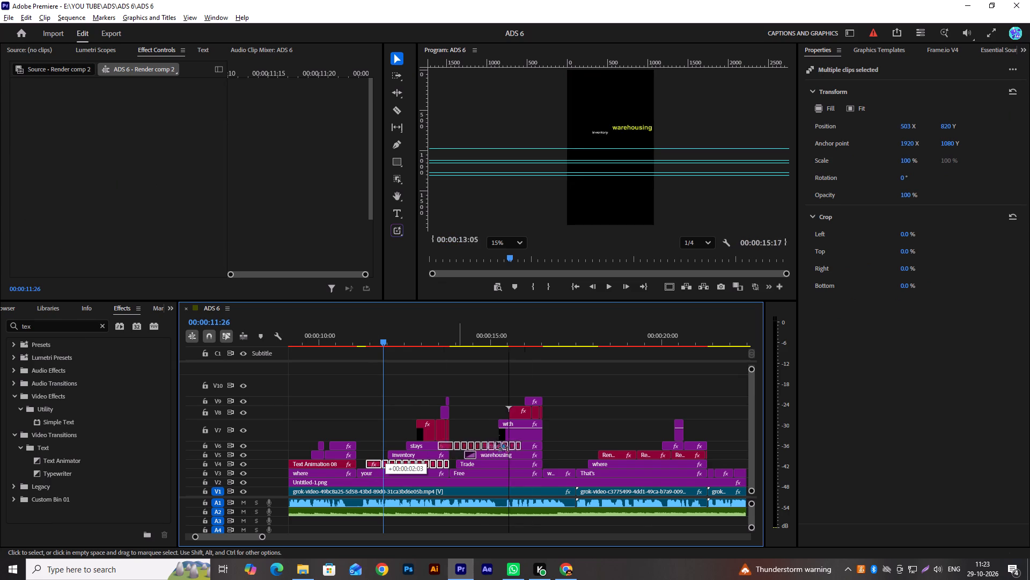
{"action": "left_click_drag", "start_coordinate": [496, 441], "coordinate": [657, 405], "text": "alt"}
Move the copied Render comp 2 segments down to V5, starting at 00:00:21:16 where the "pharmaceutical" caption begins.
{"action": "scroll", "coordinate": [657, 405], "scroll_direction": "down", "scroll_amount": 8}
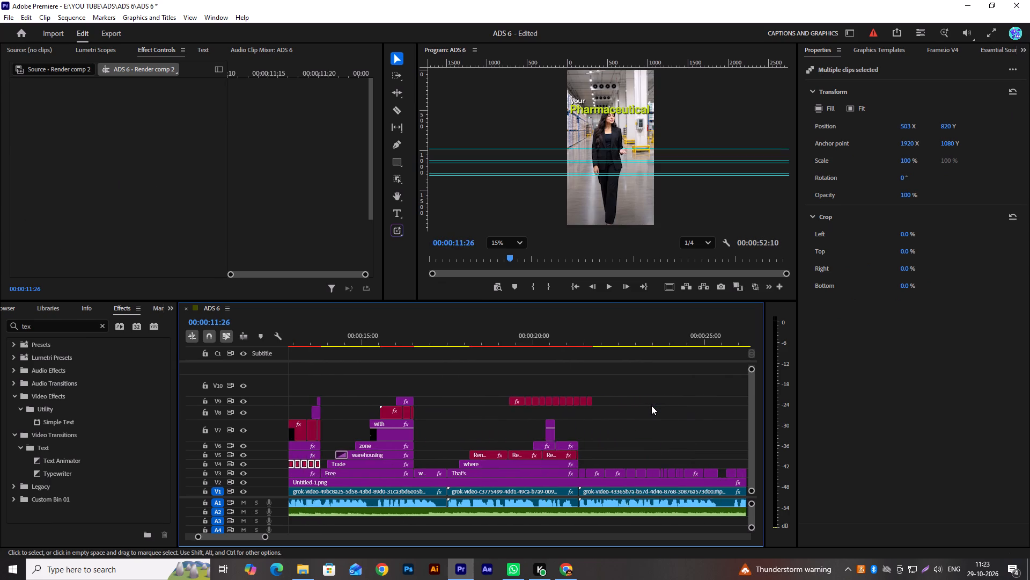
{"action": "scroll", "coordinate": [650, 405], "scroll_direction": "down", "scroll_amount": 6}
{"action": "scroll", "coordinate": [499, 418], "scroll_direction": "up", "scroll_amount": 11, "text": "alt"}
{"action": "scroll", "coordinate": [499, 418], "scroll_direction": "down", "scroll_amount": 3, "text": "alt"}
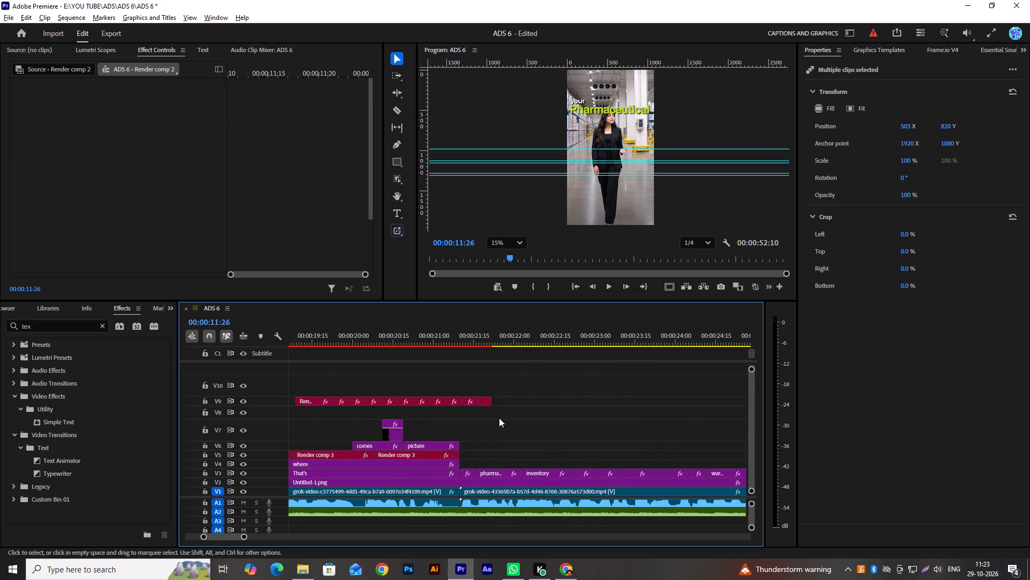
{"action": "left_click_drag", "start_coordinate": [310, 375], "coordinate": [492, 401]}
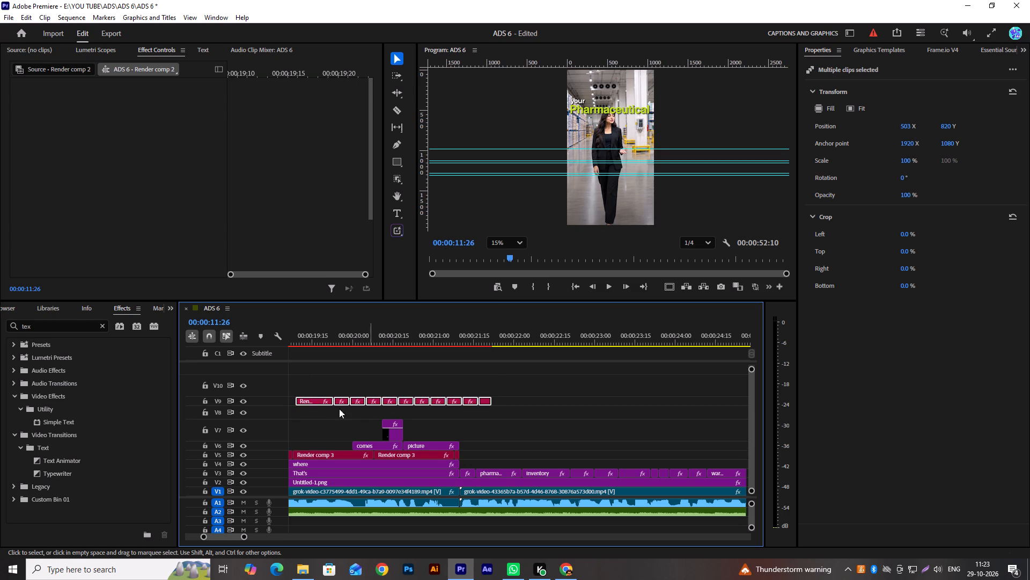
{"action": "left_click_drag", "start_coordinate": [315, 401], "coordinate": [327, 401]}
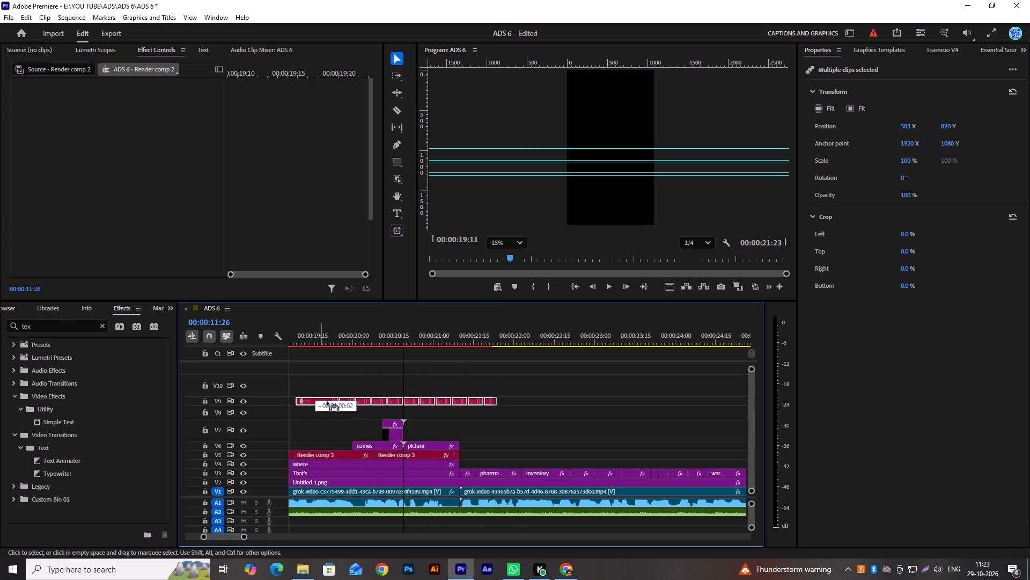
{"action": "left_click_drag", "start_coordinate": [327, 401], "coordinate": [496, 454]}
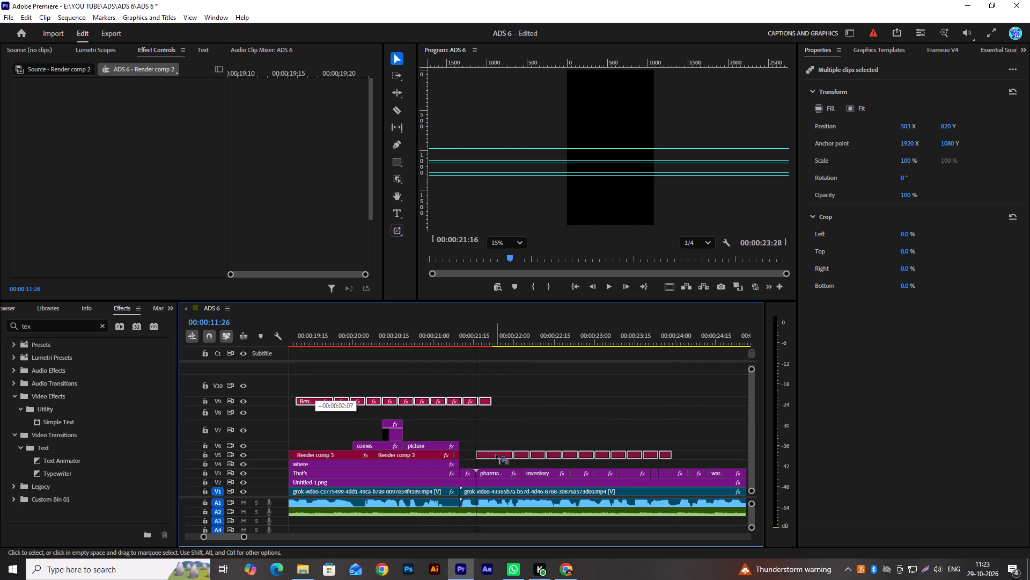
{"action": "left_click_drag", "start_coordinate": [496, 454], "coordinate": [496, 454]}
With the playhead at 00:00:21:21, lower the first copied Render comp 2 "Pharmaceutical" segment on V5 to a vertical position of 1257.
{"action": "scroll", "coordinate": [495, 455], "scroll_direction": "up", "scroll_amount": 9, "text": "alt"}
{"action": "scroll", "coordinate": [489, 456], "scroll_direction": "down", "scroll_amount": 5, "text": "alt"}
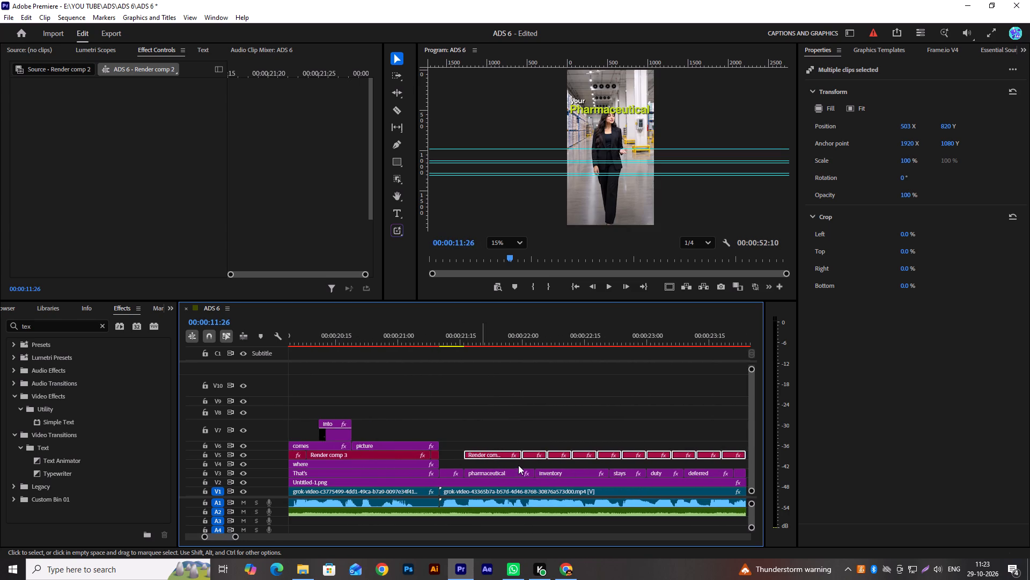
{"action": "scroll", "coordinate": [509, 438], "scroll_direction": "down", "scroll_amount": 5}
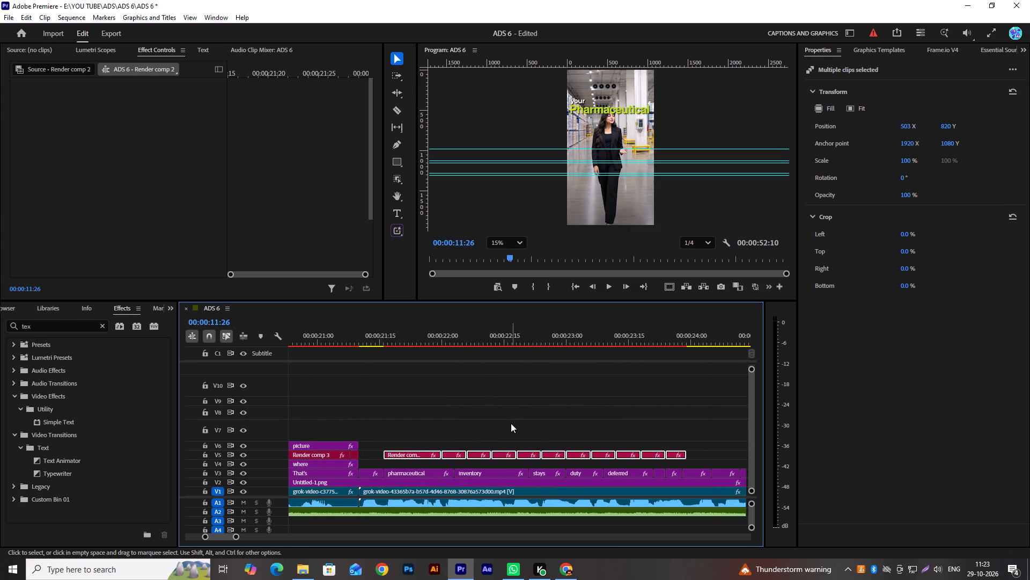
{"action": "left_click", "coordinate": [453, 430]}
{"action": "left_click", "coordinate": [367, 473]}
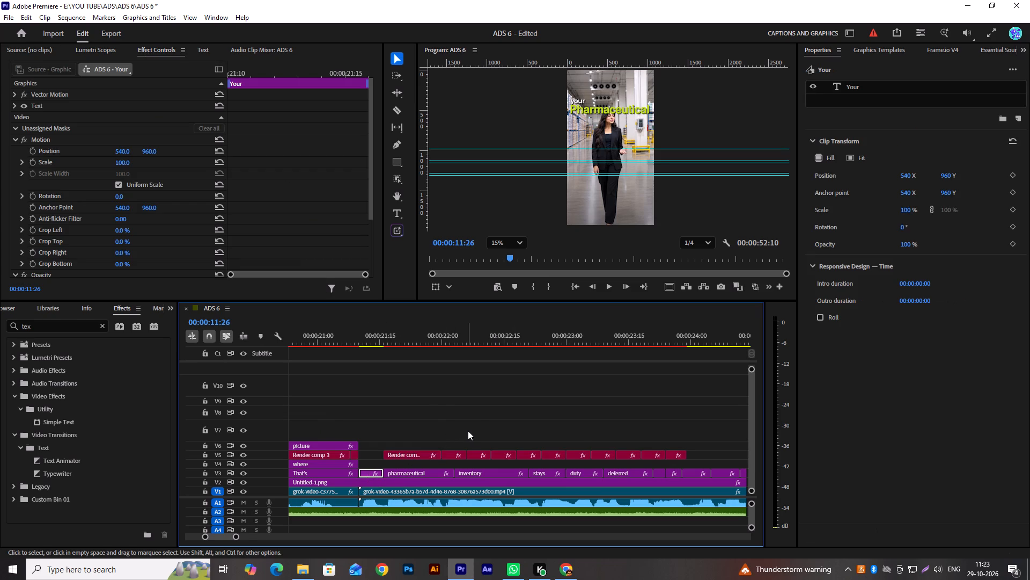
{"action": "scroll", "coordinate": [674, 113], "scroll_direction": "up", "scroll_amount": 4}
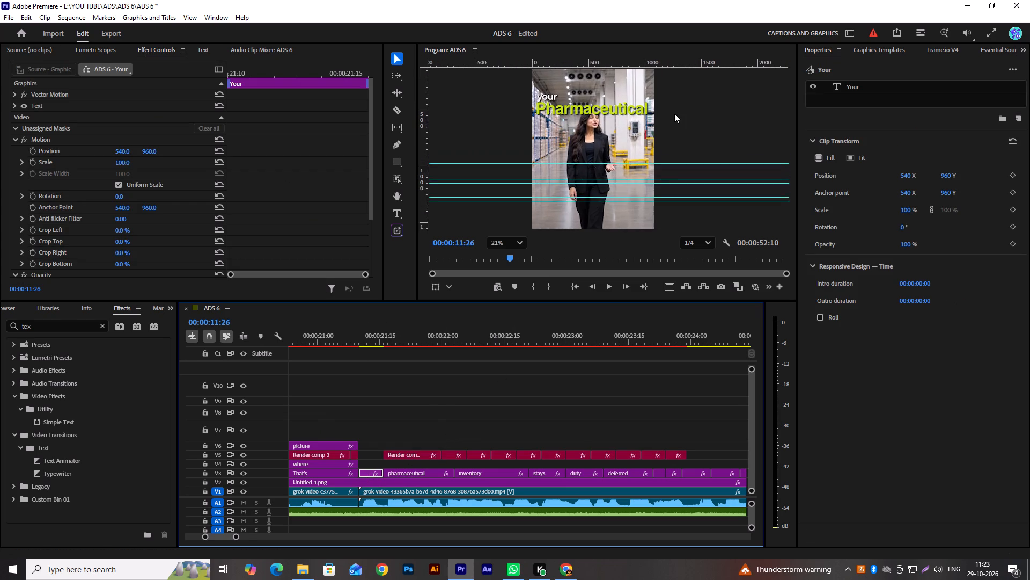
{"action": "scroll", "coordinate": [674, 113], "scroll_direction": "up", "scroll_amount": 1}
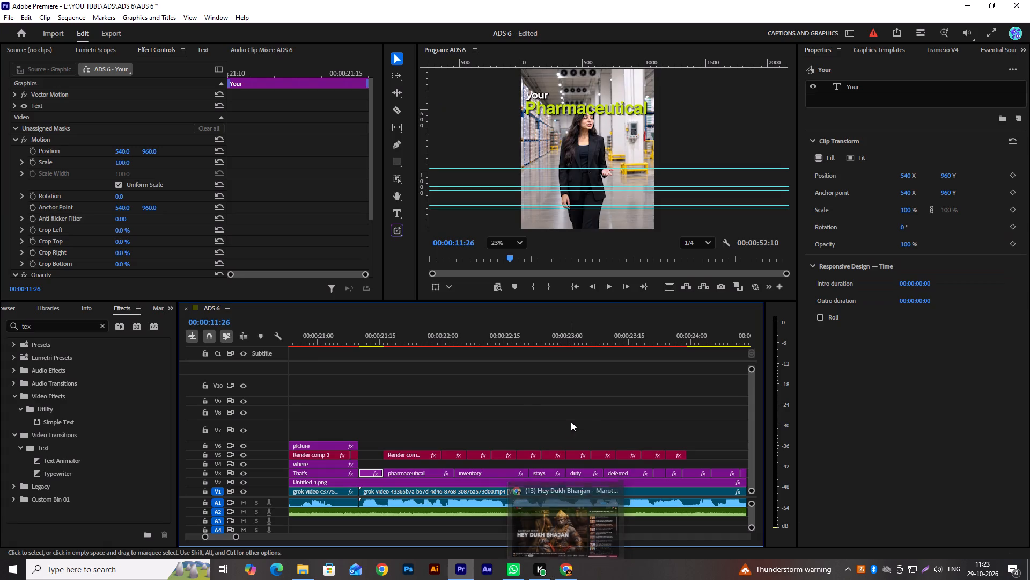
{"action": "left_click", "coordinate": [419, 474]}
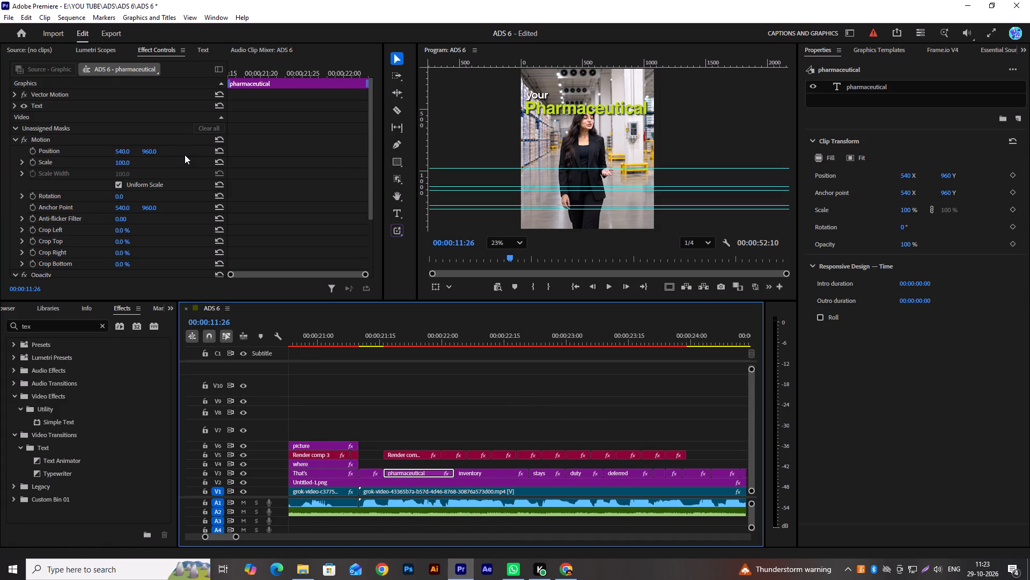
{"action": "left_click", "coordinate": [403, 345]}
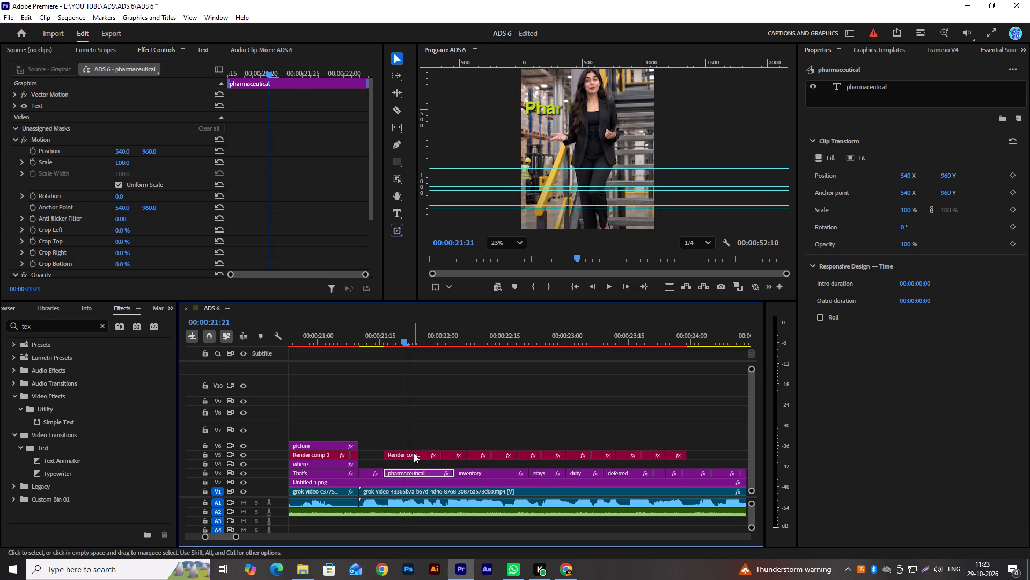
{"action": "left_click", "coordinate": [414, 453]}
{"action": "left_click_drag", "start_coordinate": [148, 127], "coordinate": [179, 132]}
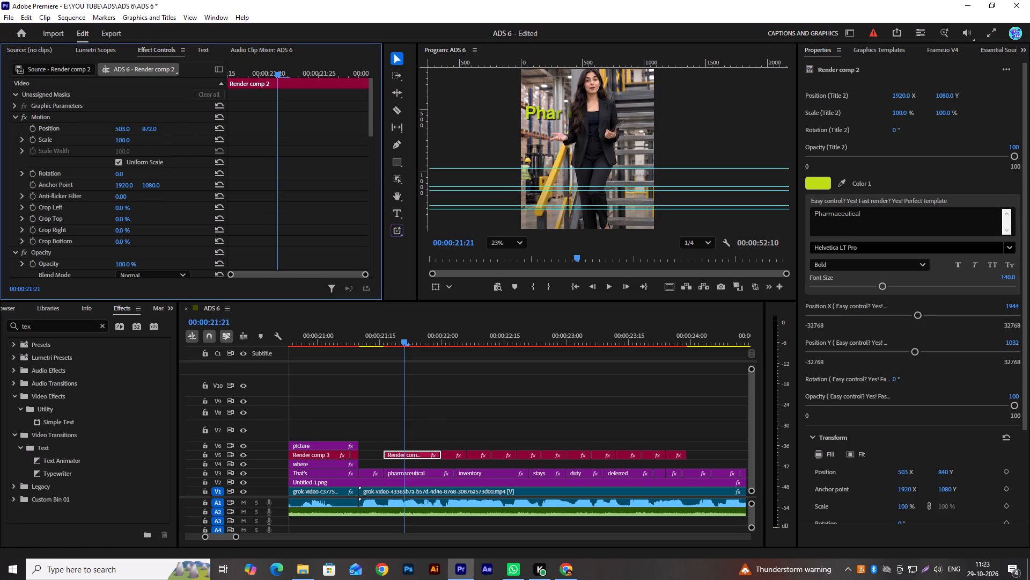
{"action": "left_click_drag", "start_coordinate": [179, 132], "coordinate": [369, 160]}
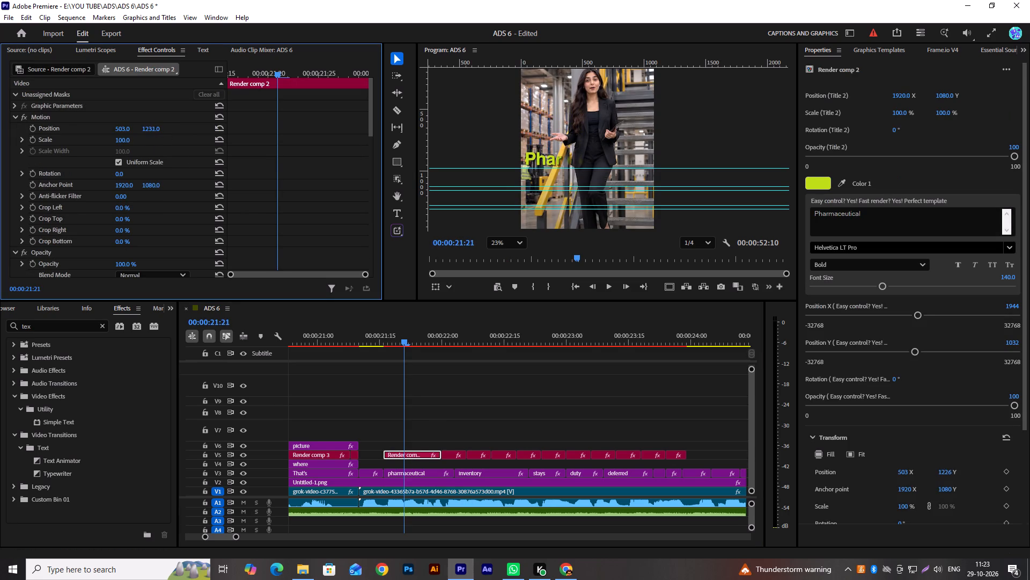
{"action": "left_click_drag", "start_coordinate": [369, 160], "coordinate": [383, 161]}
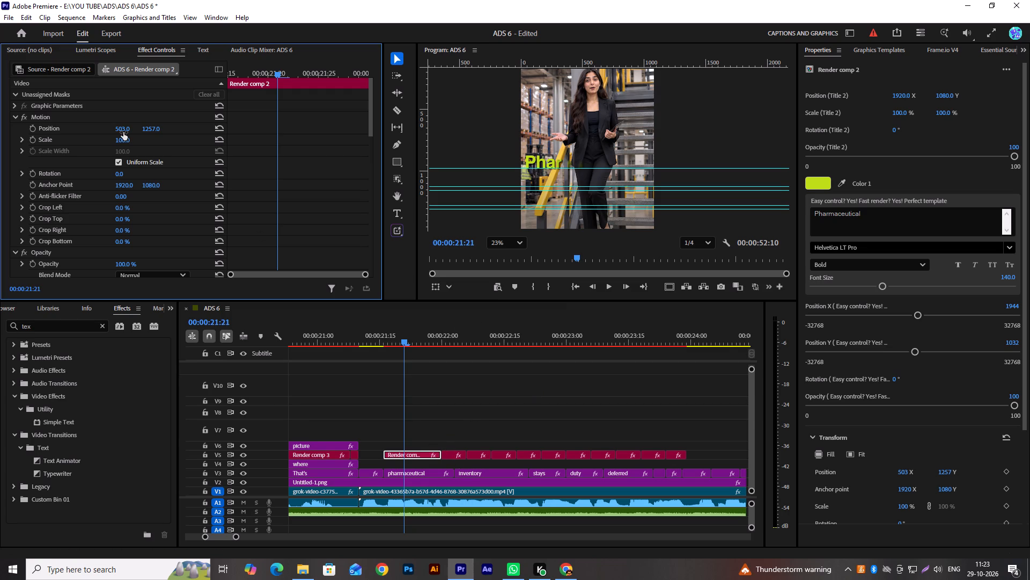
Set the vertical Motion position of the second and third copied Render comp 2 segments on V5 to 1257, matching the first.
{"action": "left_click", "coordinate": [450, 455]}
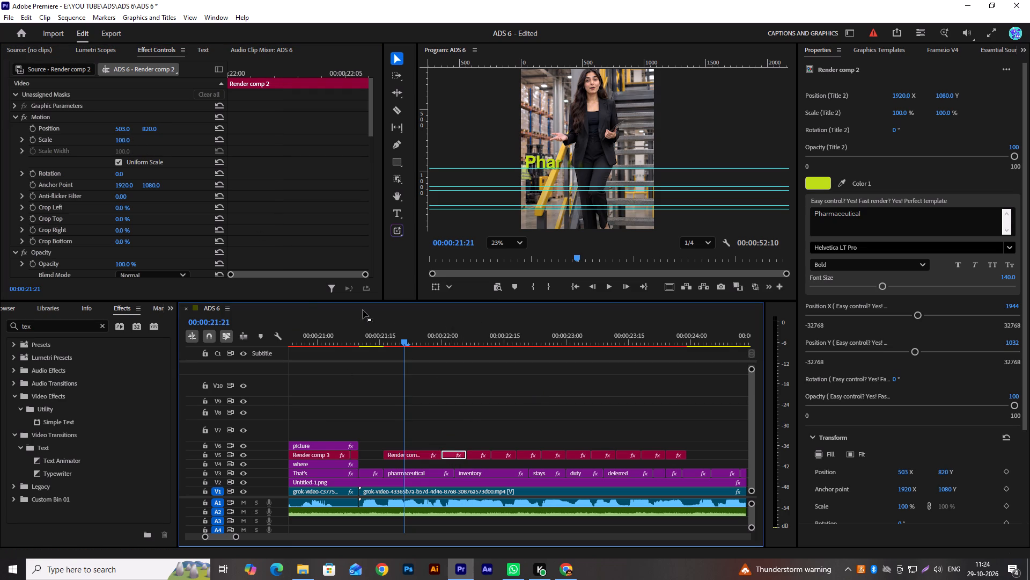
{"action": "left_click", "coordinate": [477, 455]}
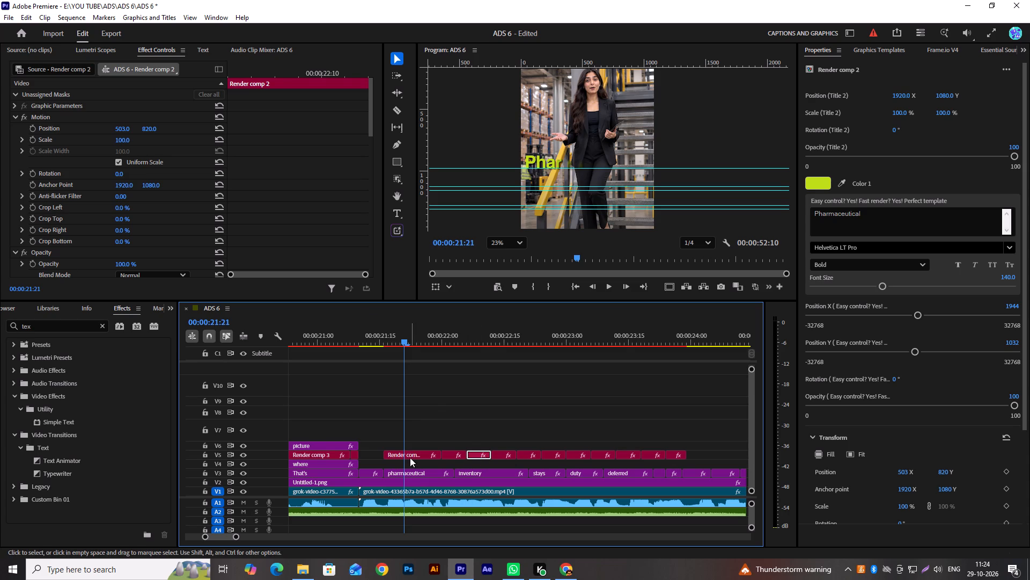
{"action": "left_click", "coordinate": [409, 454]}
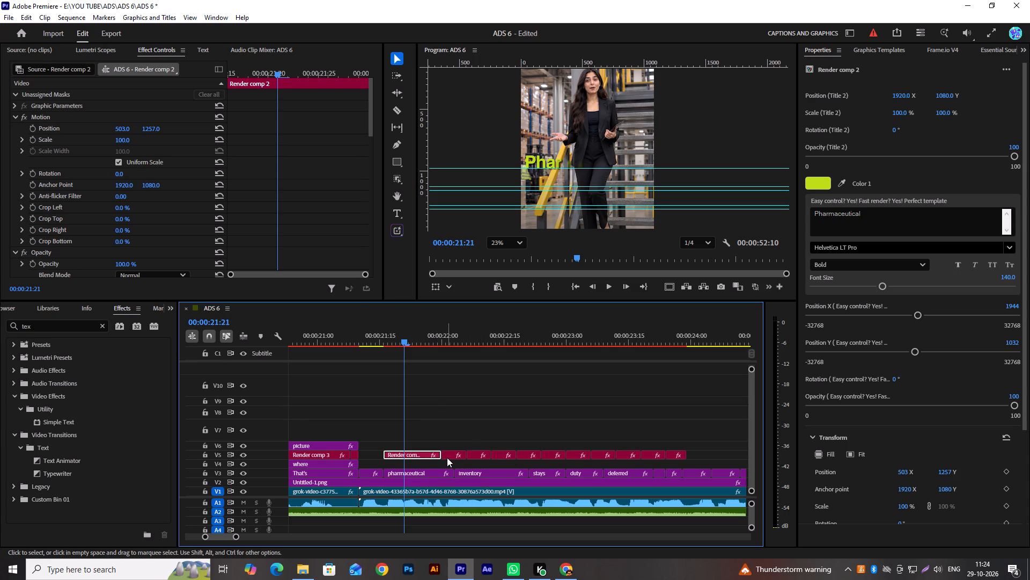
{"action": "left_click", "coordinate": [450, 458]}
{"action": "left_click", "coordinate": [150, 132]}
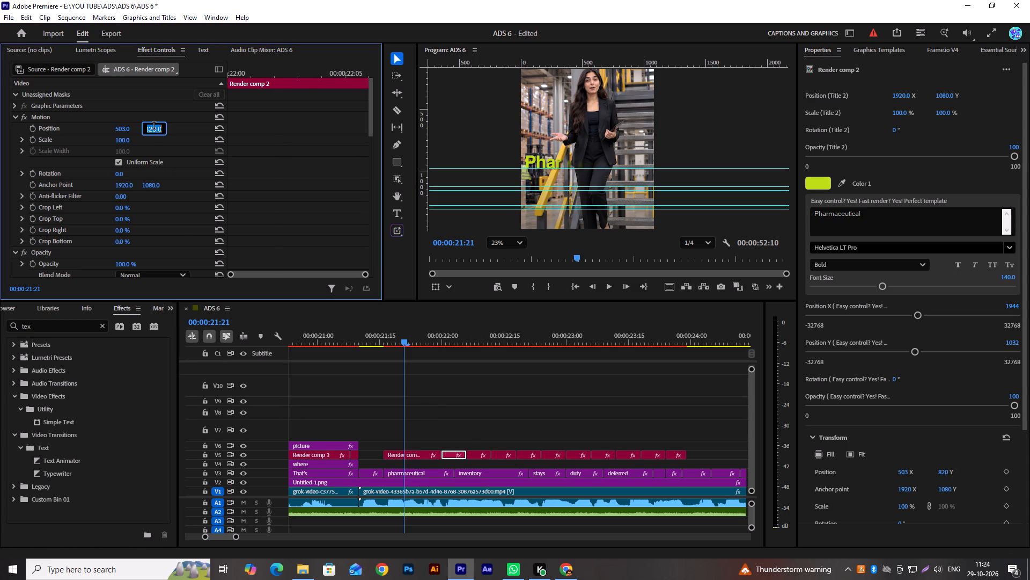
{"action": "type", "text": "1257"}
{"action": "key", "text": "Return"}
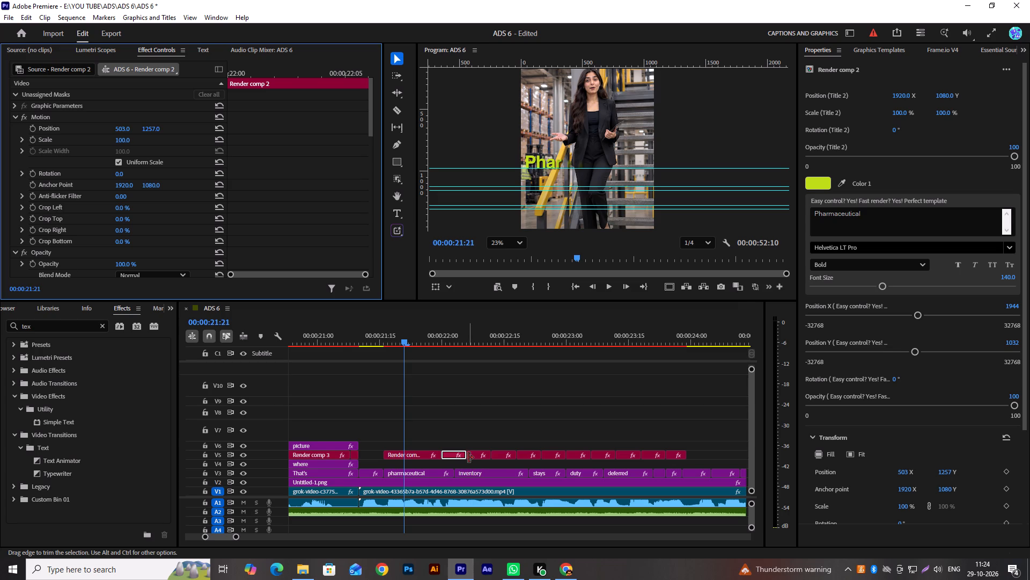
{"action": "left_click", "coordinate": [480, 456]}
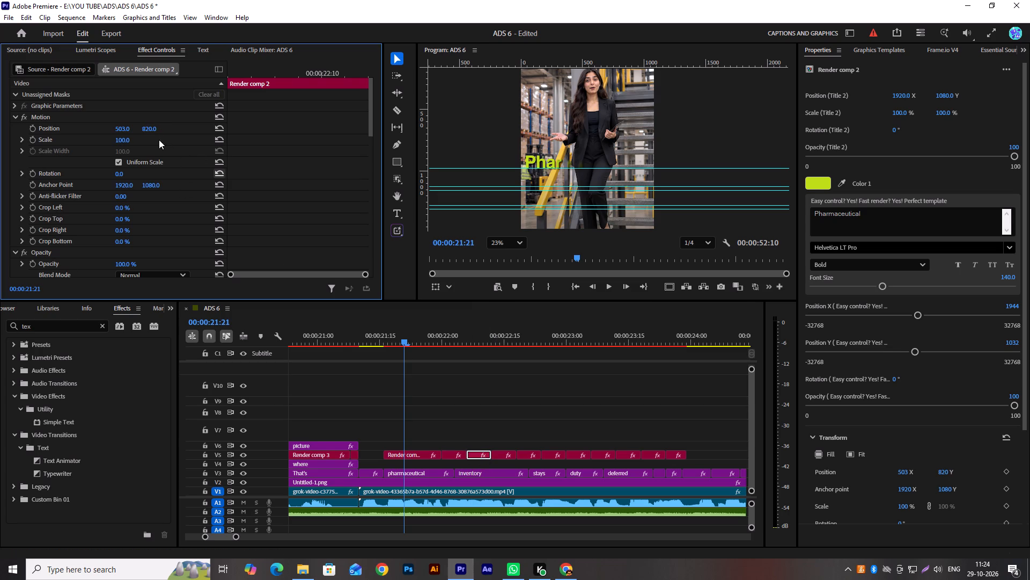
{"action": "left_click", "coordinate": [145, 128]}
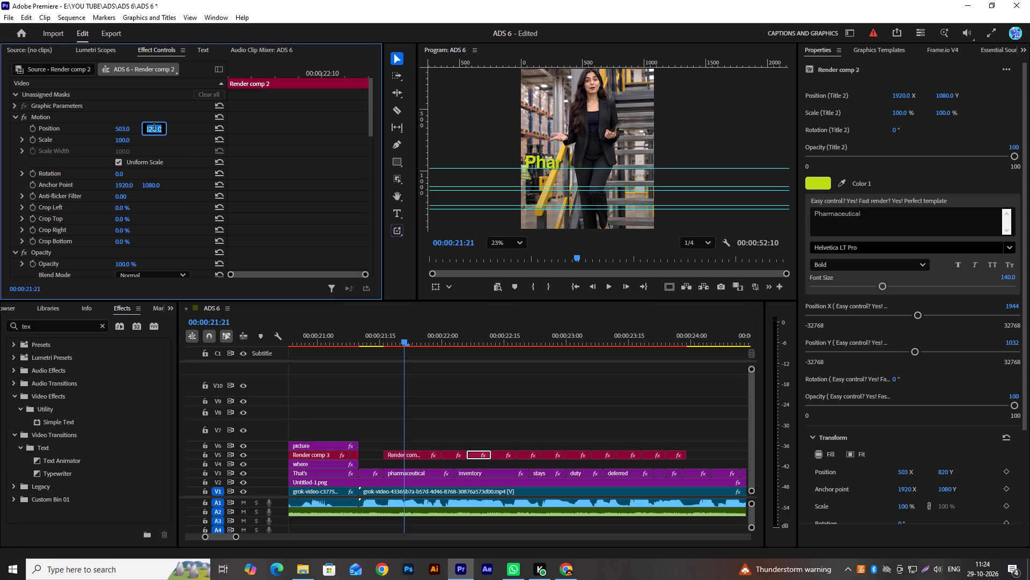
{"action": "type", "text": "157"}
{"action": "key", "text": "Return"}
{"action": "left_click", "coordinate": [143, 128]}
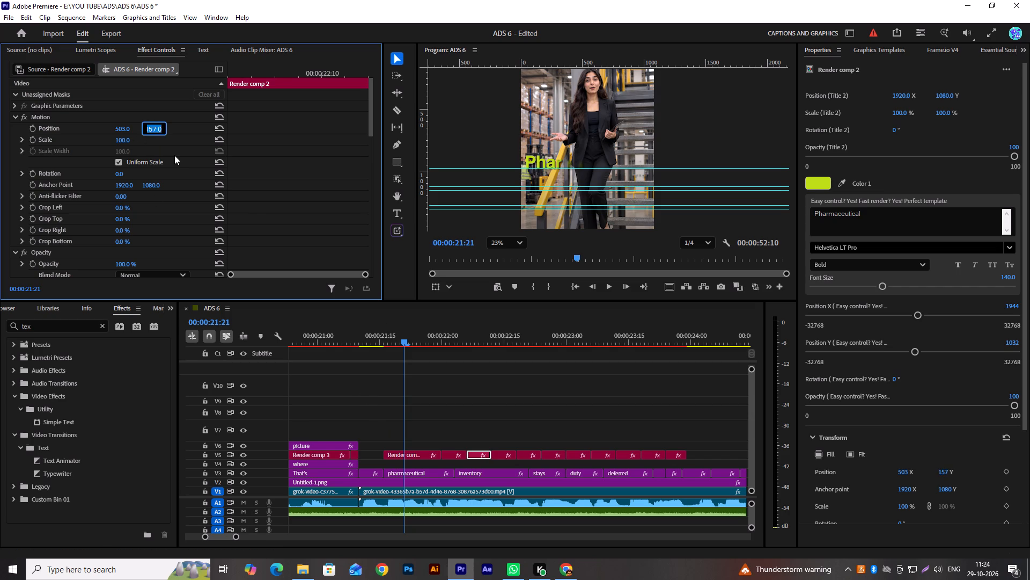
{"action": "type", "text": "1257"}
{"action": "key", "text": "Return"}
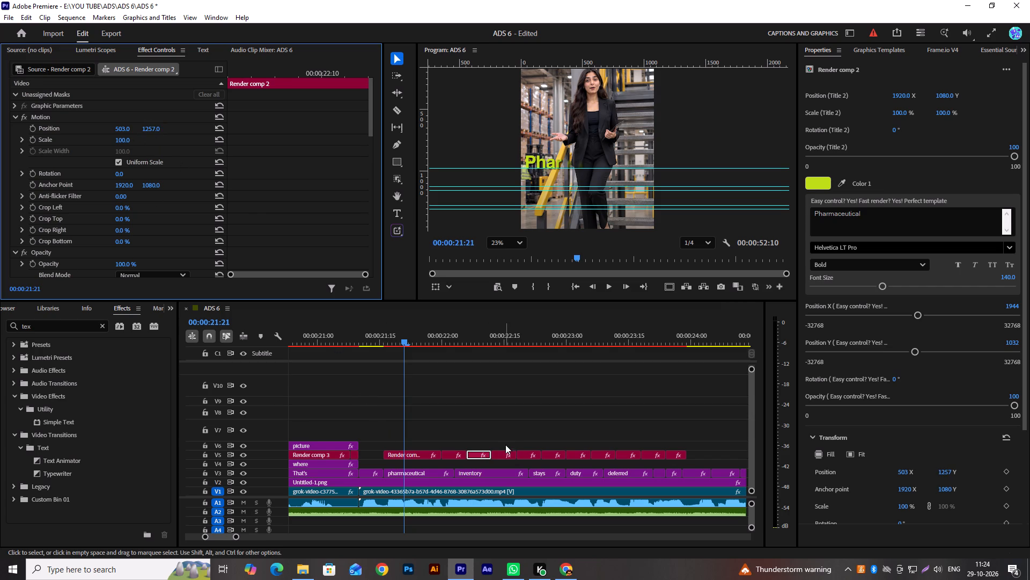
Set the vertical Motion position of the fourth and fifth copied Render comp 2 segments on V5 to 1257.
{"action": "left_click", "coordinate": [503, 453]}
{"action": "left_click", "coordinate": [146, 128]}
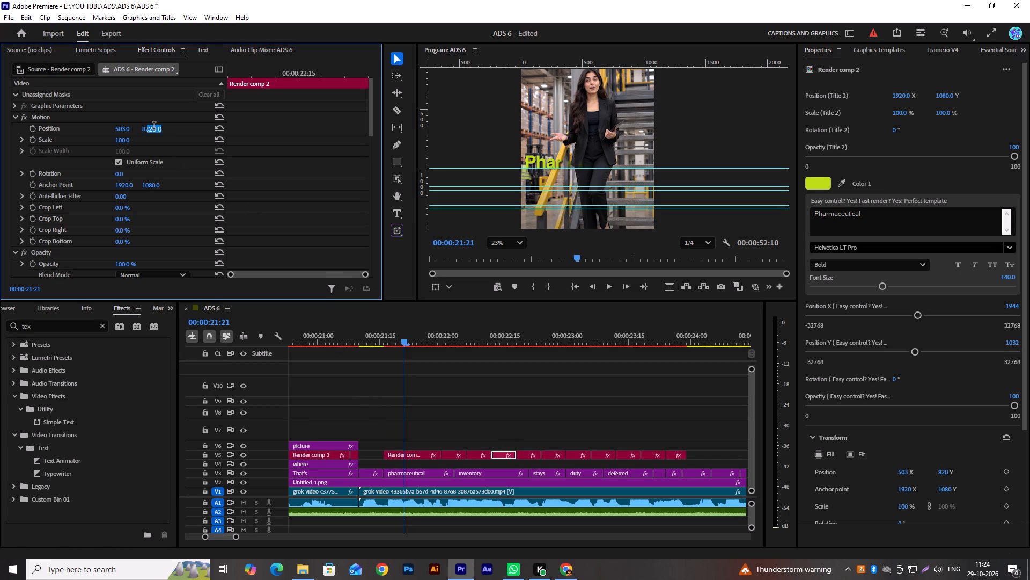
{"action": "type", "text": "1257"}
{"action": "key", "text": "Return"}
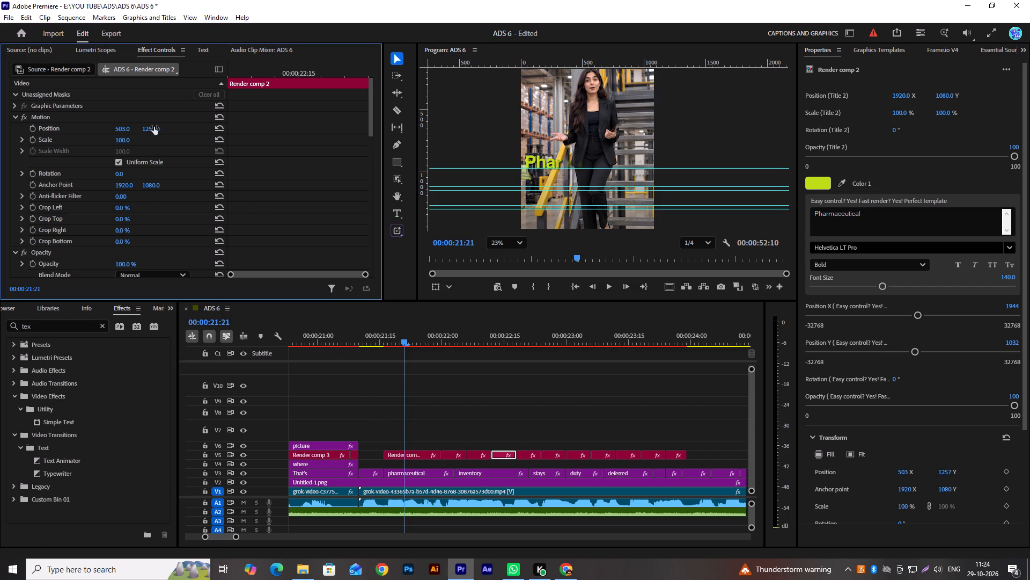
{"action": "left_click", "coordinate": [520, 453]}
{"action": "left_click", "coordinate": [524, 455]}
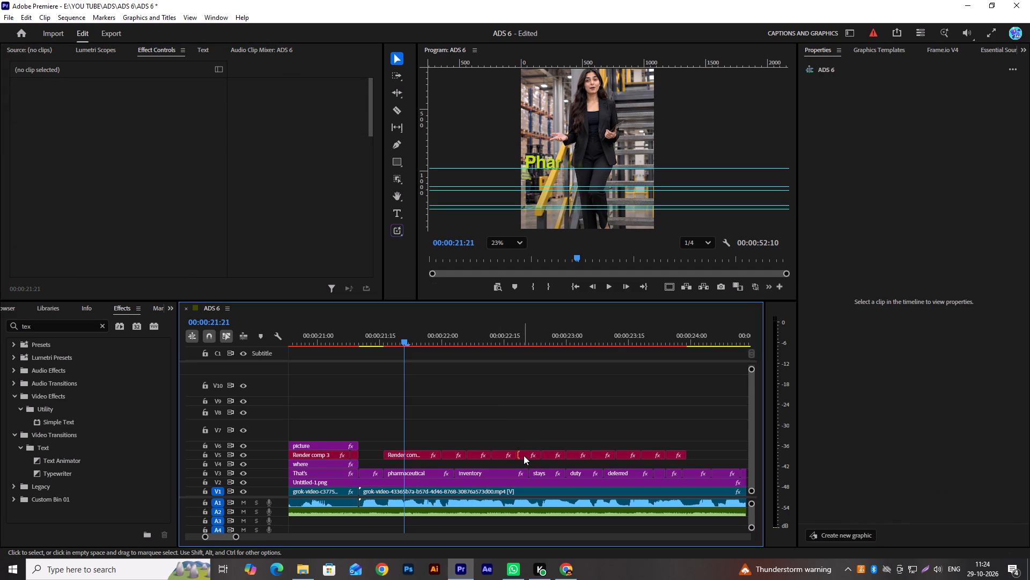
{"action": "left_click", "coordinate": [151, 129]}
{"action": "type", "text": "1257"}
{"action": "key", "text": "Return"}
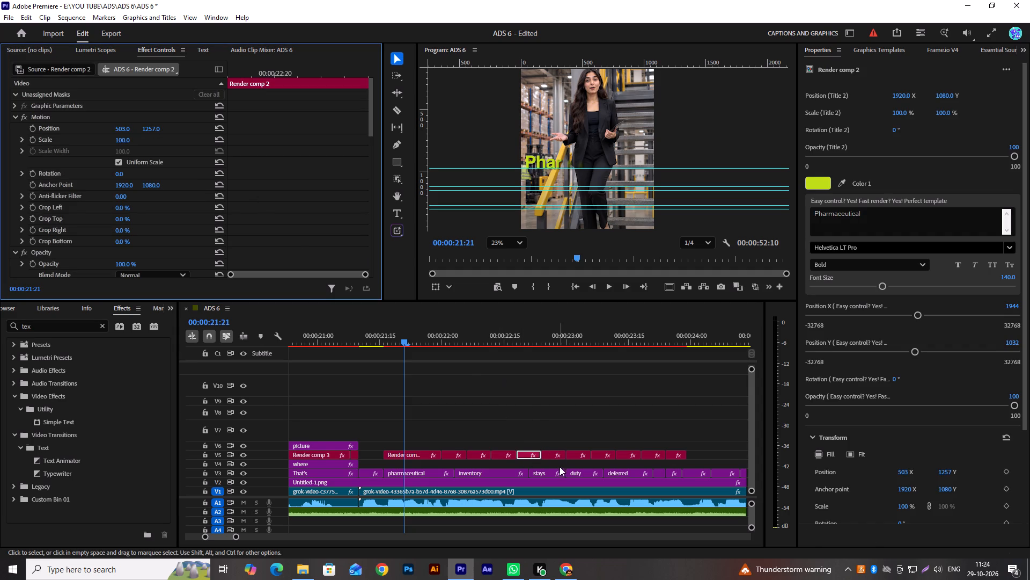
Set the vertical Motion position of the sixth and seventh copied Render comp 2 segments on V5 to 1257.
{"action": "left_click", "coordinate": [551, 458]}
{"action": "left_click", "coordinate": [149, 127]}
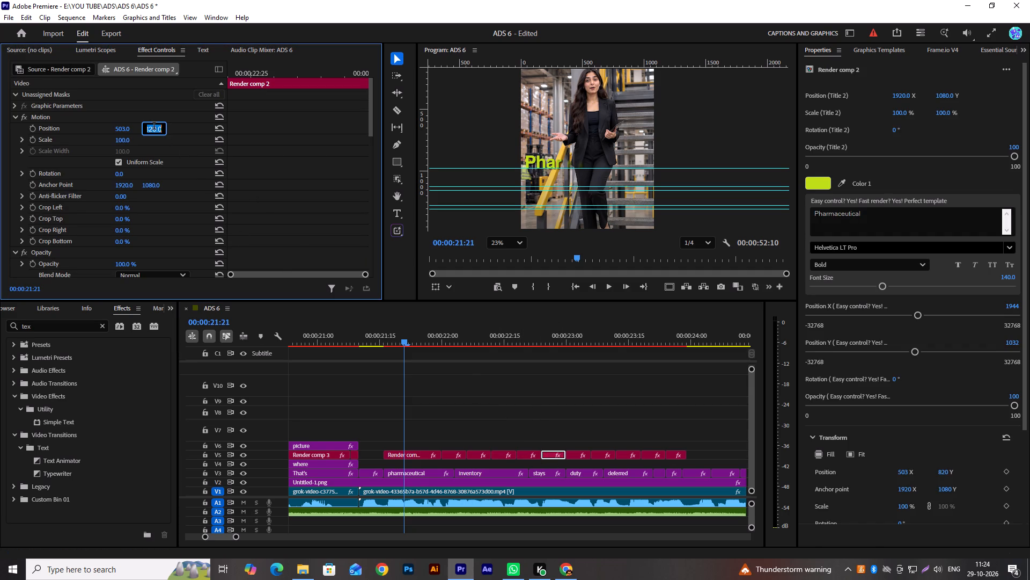
{"action": "type", "text": "1257"}
{"action": "key", "text": "Return"}
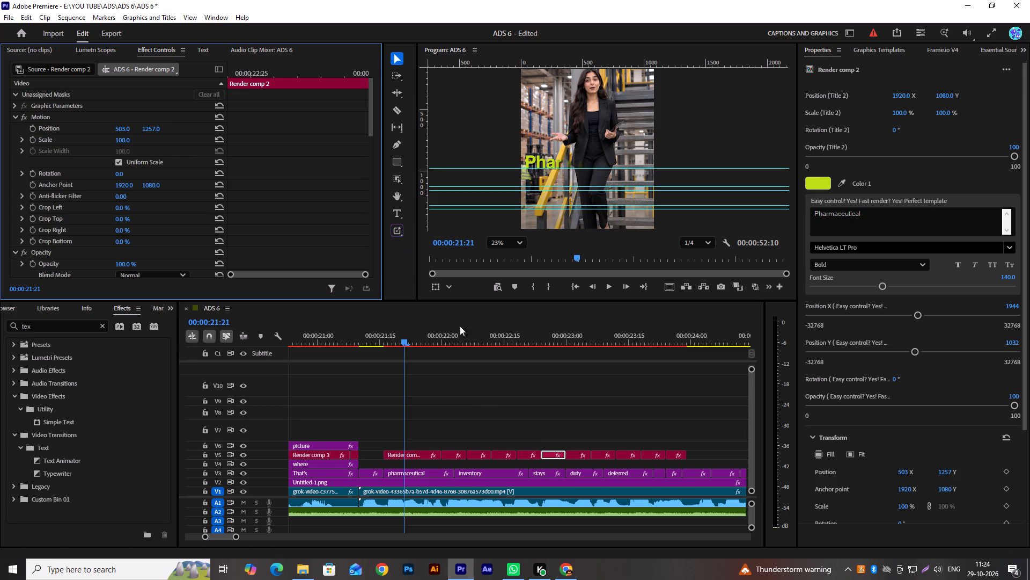
{"action": "left_click", "coordinate": [571, 456]}
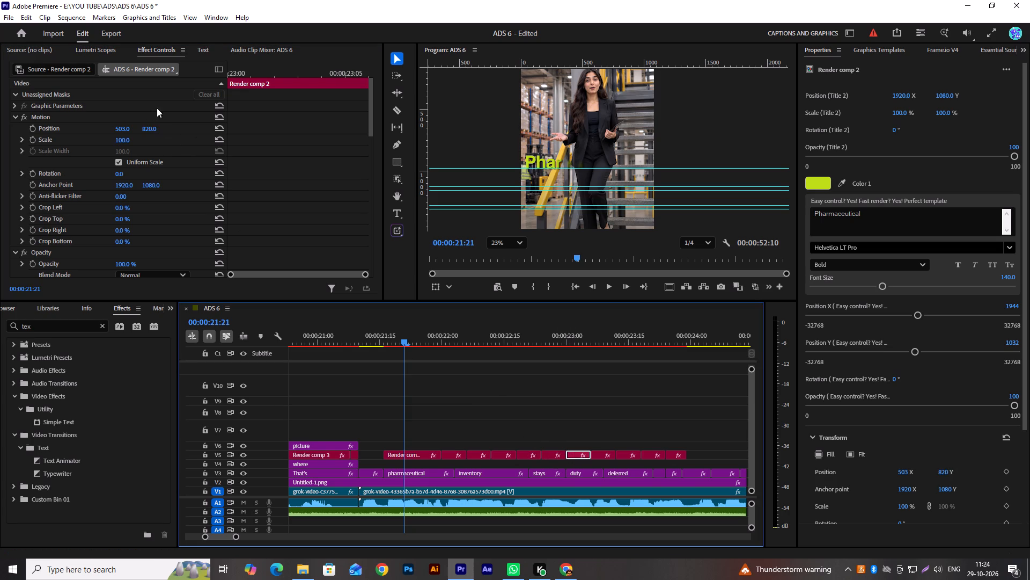
{"action": "left_click", "coordinate": [150, 129]}
{"action": "type", "text": "1257"}
{"action": "key", "text": "Return"}
Set the vertical Motion position of the eighth, ninth and tenth copied Render comp 2 segments on V5 to 1257.
{"action": "left_click", "coordinate": [604, 458]}
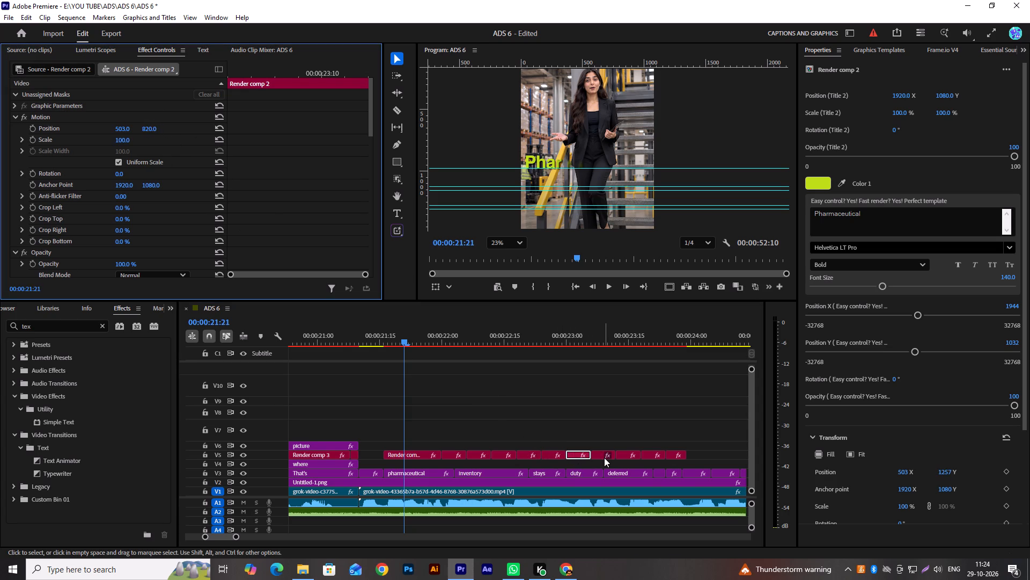
{"action": "left_click", "coordinate": [149, 127]}
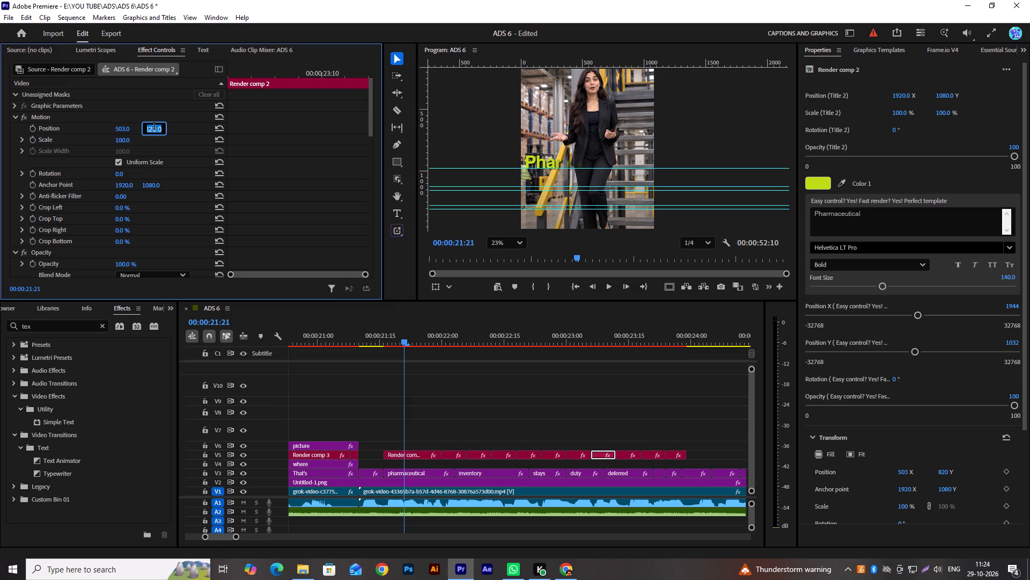
{"action": "type", "text": "1257"}
{"action": "key", "text": "Return"}
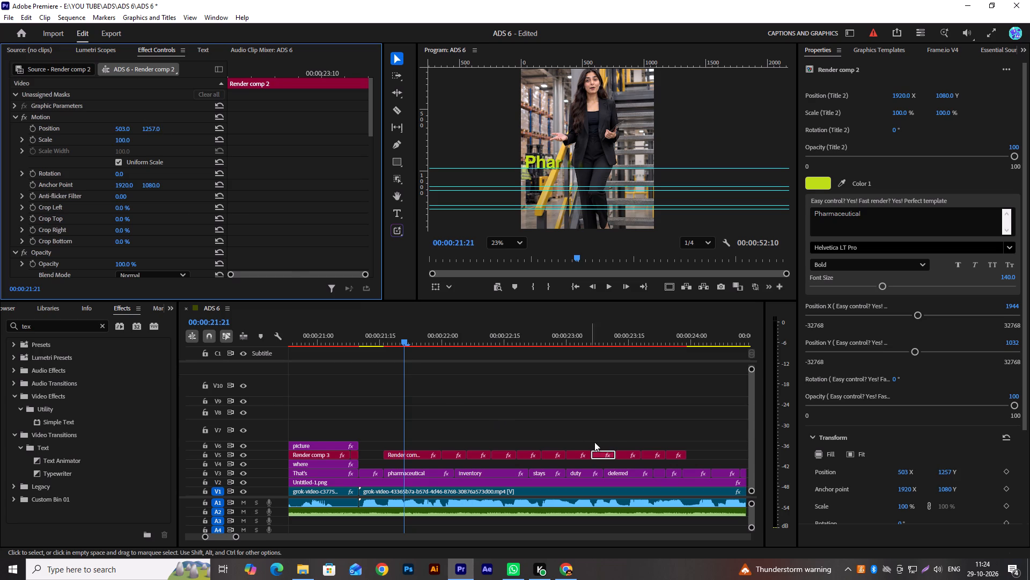
{"action": "left_click", "coordinate": [626, 456]}
{"action": "left_click", "coordinate": [149, 127]}
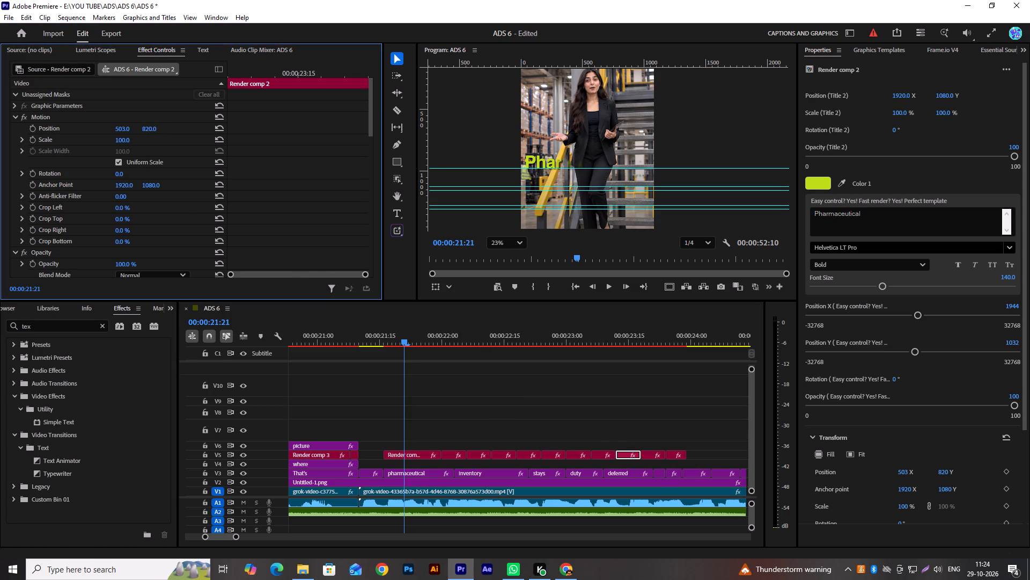
{"action": "type", "text": "1257"}
{"action": "key", "text": "Return"}
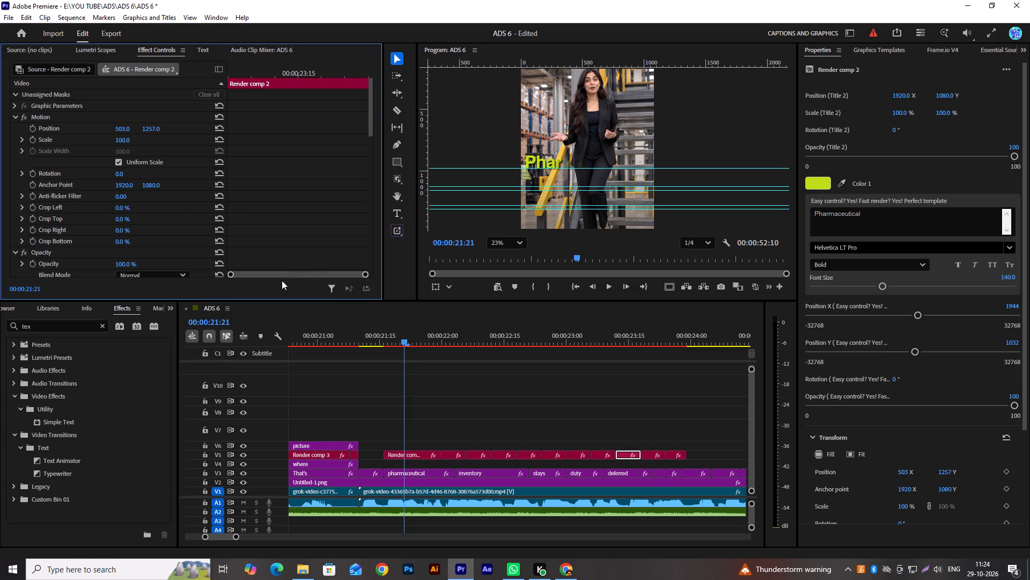
{"action": "left_click", "coordinate": [658, 457]}
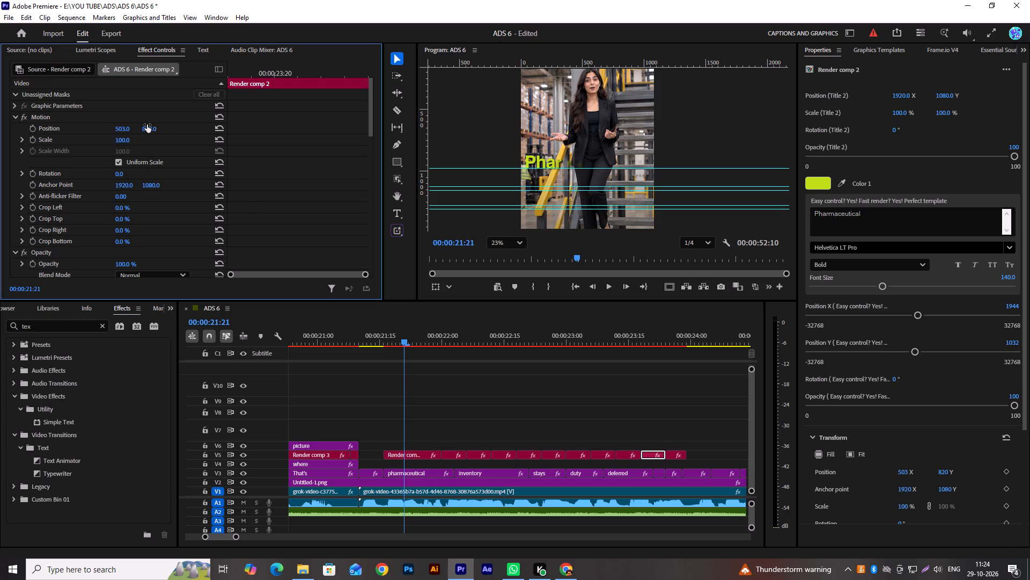
{"action": "left_click", "coordinate": [147, 125]}
{"action": "type", "text": "1257"}
{"action": "key", "text": "Return"}
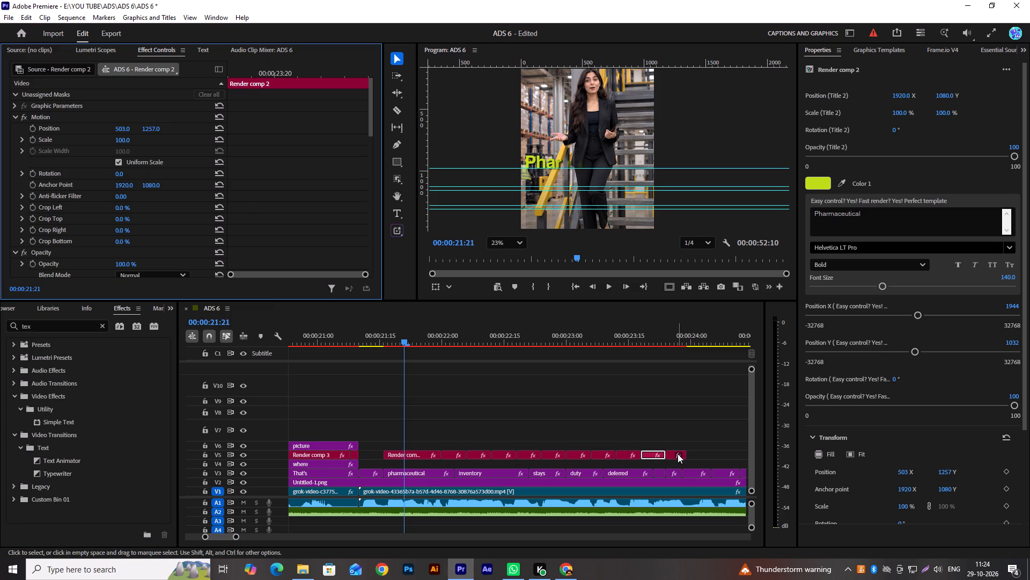
Delete the last copied Render comp 2 segment on V5, starting at 00:00:23:24.
{"action": "scroll", "coordinate": [687, 422], "scroll_direction": "down", "scroll_amount": 3}
{"action": "double_click", "coordinate": [626, 459]}
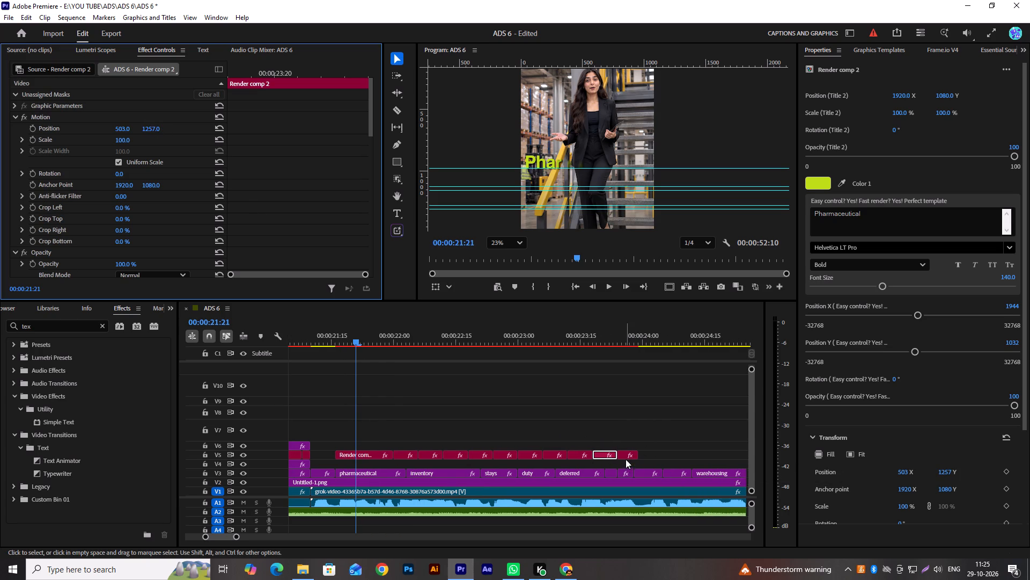
{"action": "left_click_drag", "start_coordinate": [620, 432], "coordinate": [627, 450]}
{"action": "key", "text": "Delete"}
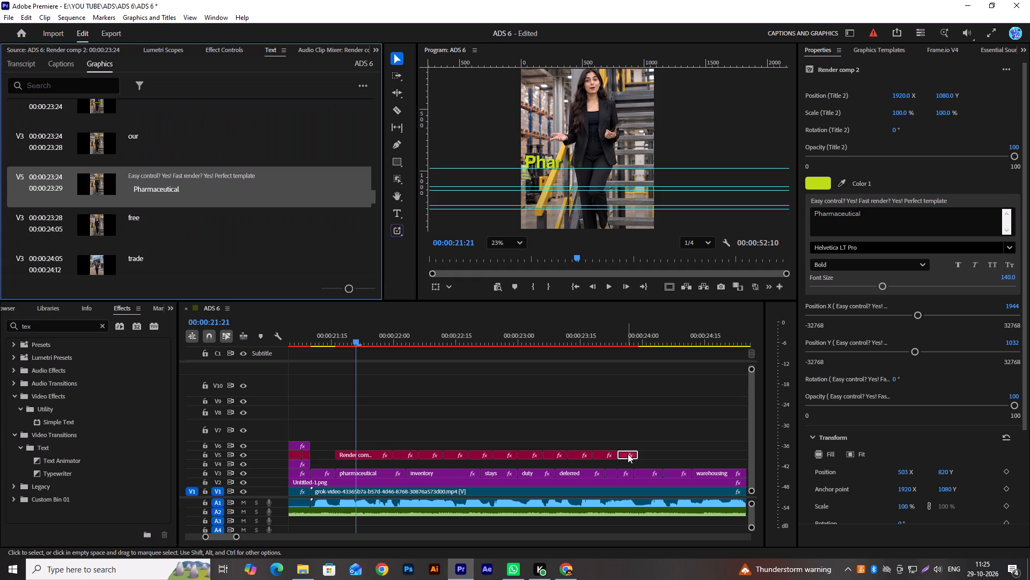
{"action": "left_click", "coordinate": [626, 454]}
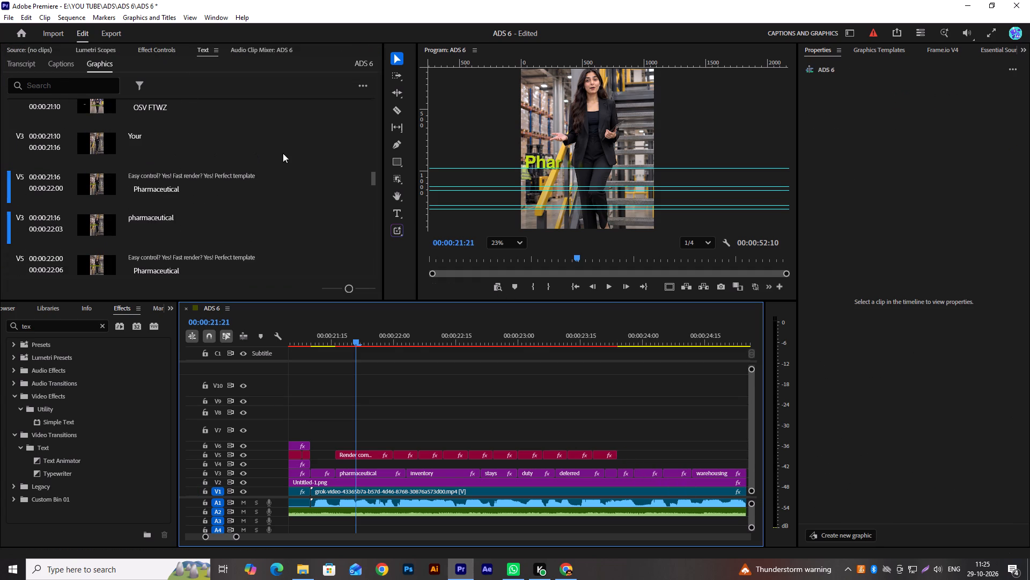
{"action": "left_click", "coordinate": [164, 49]}
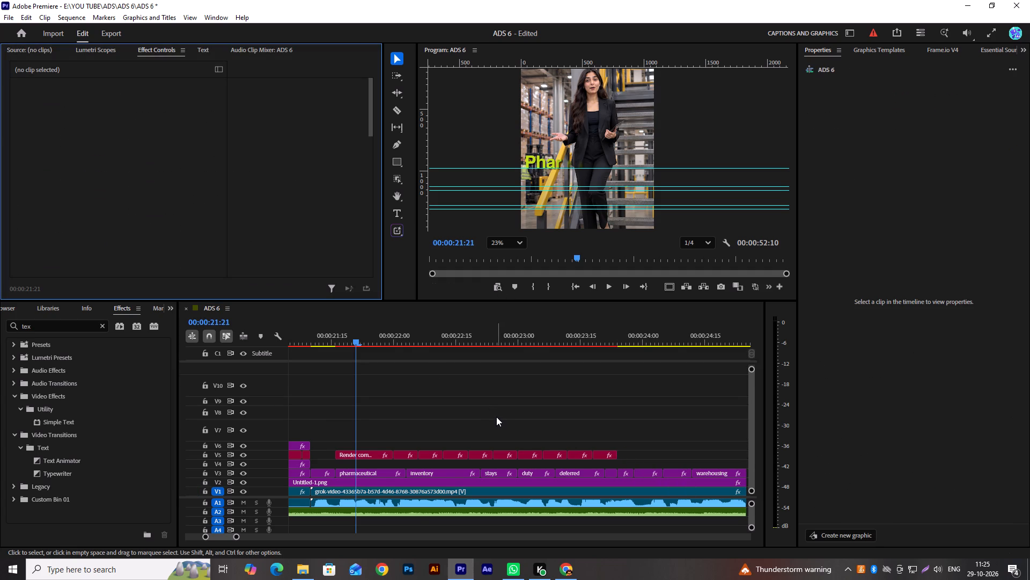
Move the captions inventory, stays, duty, deferred and in from V3 up to V6, V7, V8, V9 and V10 respectively, keeping their timing.
{"action": "scroll", "coordinate": [496, 417], "scroll_direction": "up", "scroll_amount": 4}
{"action": "left_click_drag", "start_coordinate": [498, 474], "coordinate": [497, 452]}
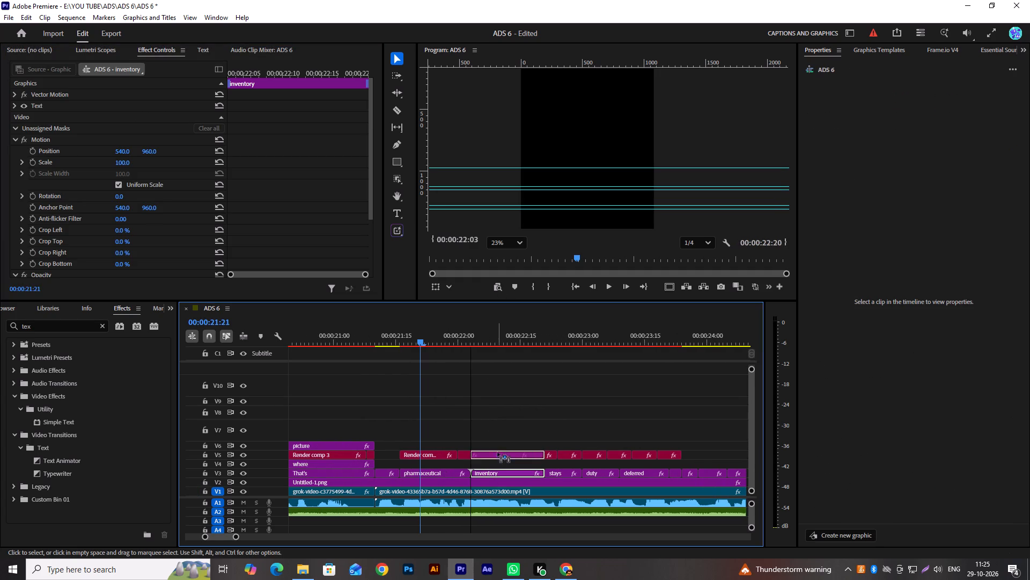
{"action": "left_click_drag", "start_coordinate": [497, 452], "coordinate": [496, 448]}
{"action": "left_click_drag", "start_coordinate": [553, 473], "coordinate": [549, 431]}
{"action": "left_click_drag", "start_coordinate": [597, 472], "coordinate": [595, 416]}
{"action": "left_click_drag", "start_coordinate": [632, 474], "coordinate": [630, 403]}
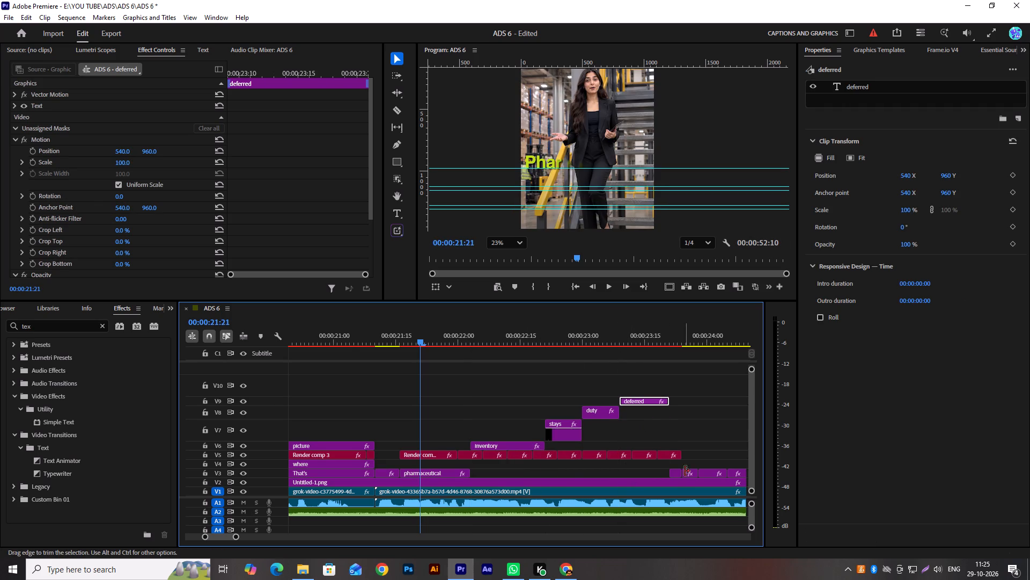
{"action": "left_click_drag", "start_coordinate": [675, 474], "coordinate": [676, 397]}
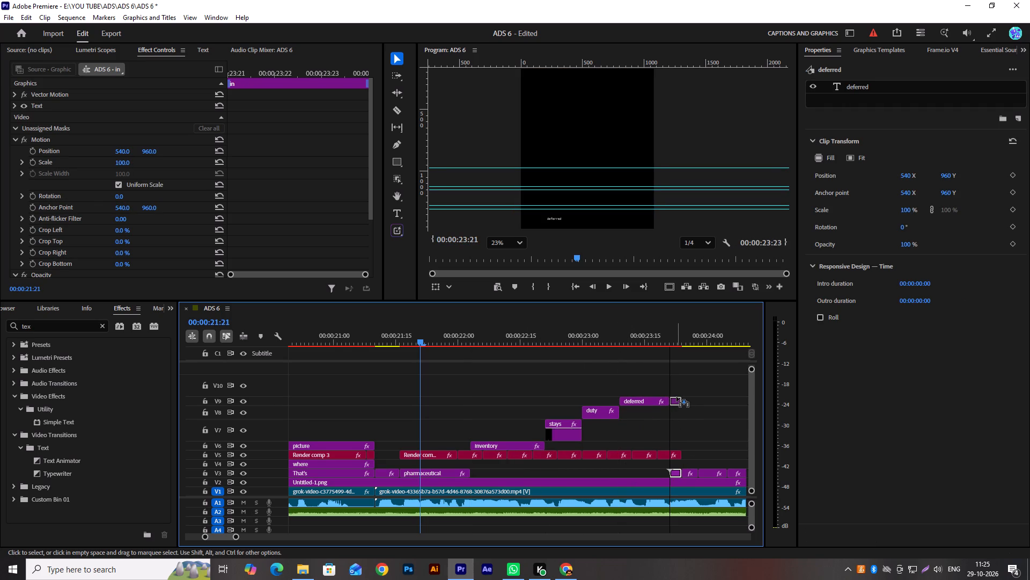
{"action": "left_click_drag", "start_coordinate": [676, 397], "coordinate": [675, 392]}
Play the animated Pharmaceutical title and delete the plain pharmaceutical caption beneath it on V3.
{"action": "key", "text": "space"}
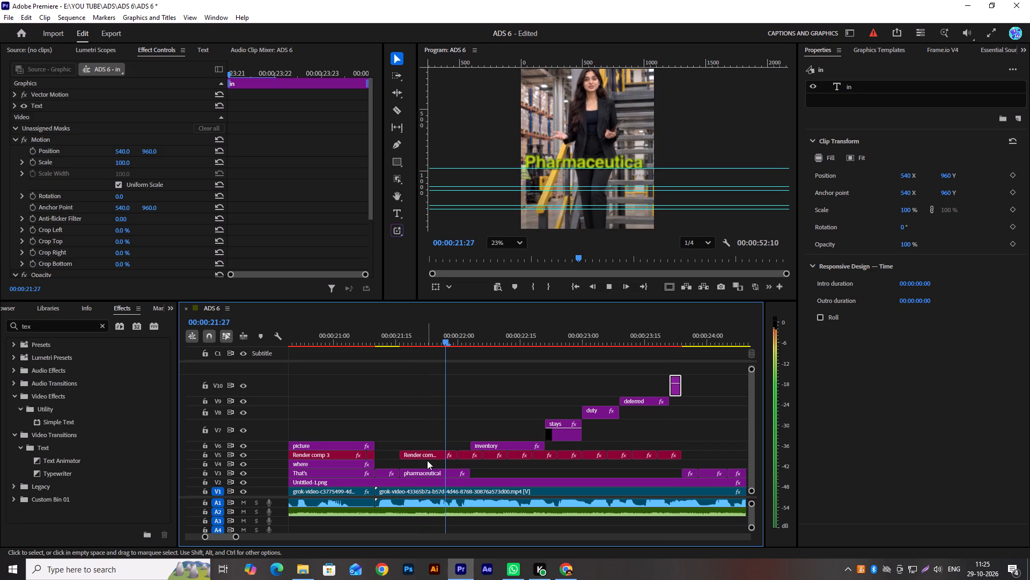
{"action": "key", "text": "space"}
{"action": "left_click", "coordinate": [434, 474]}
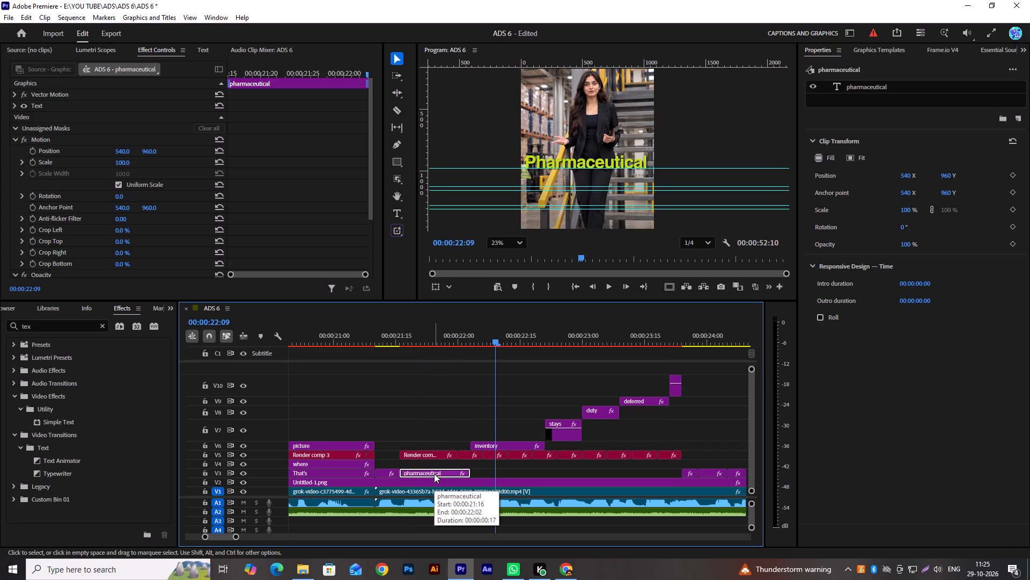
{"action": "key", "text": "Delete"}
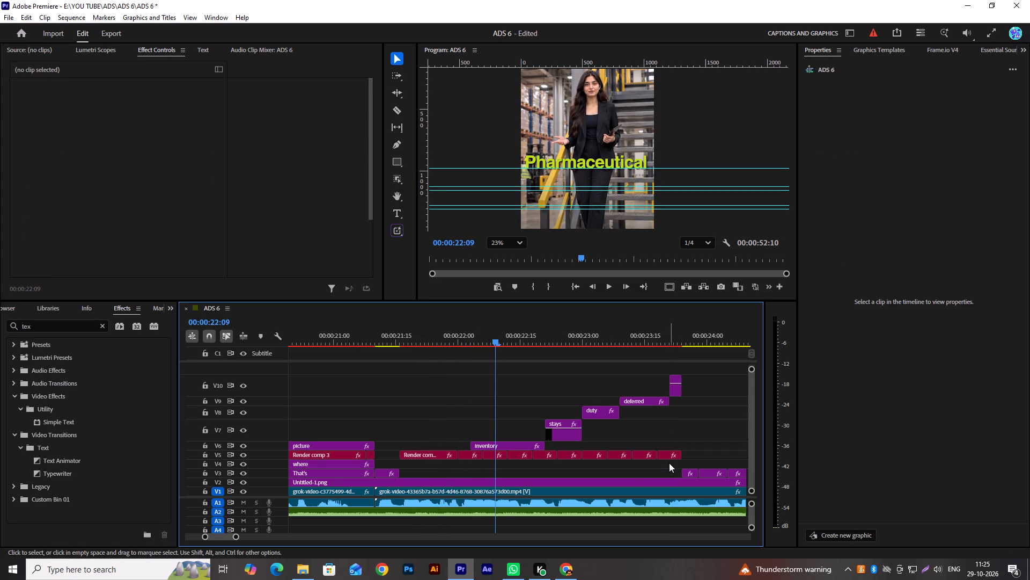
Move all the copied Render comp 2 segments from V5 down to V4.
{"action": "left_click_drag", "start_coordinate": [671, 465], "coordinate": [426, 459]}
{"action": "left_click", "coordinate": [422, 455]}
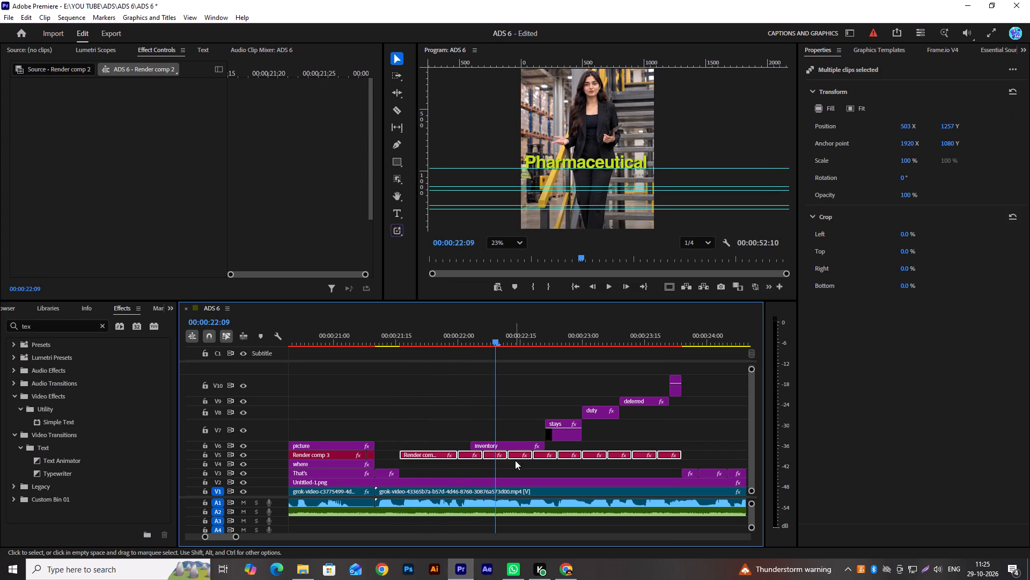
{"action": "left_click_drag", "start_coordinate": [428, 453], "coordinate": [428, 461]}
Extend the end of the Your caption on V3 to about 00:00:23:00, in line with the end of stays.
{"action": "left_click", "coordinate": [388, 469]}
{"action": "left_click_drag", "start_coordinate": [399, 472], "coordinate": [480, 467]}
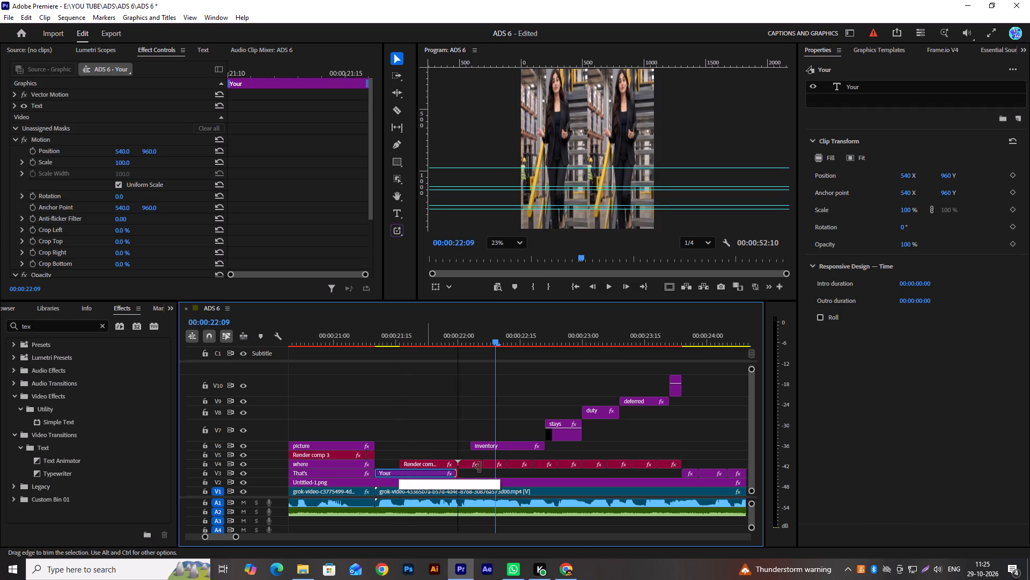
{"action": "left_click_drag", "start_coordinate": [480, 467], "coordinate": [576, 464]}
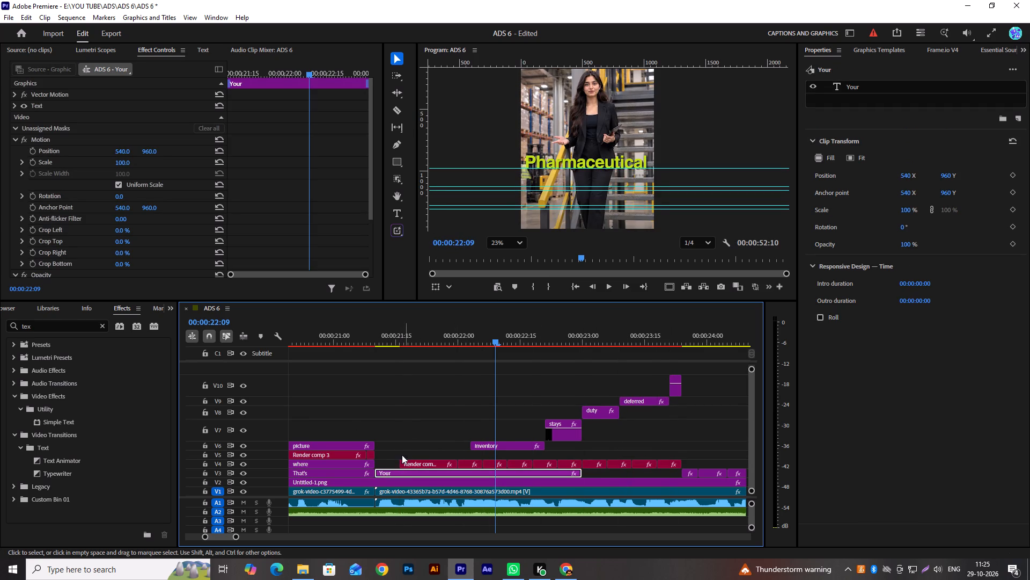
Change the font of the Your caption's text on V3 to Montserrat SemiBold.
{"action": "scroll", "coordinate": [422, 446], "scroll_direction": "up", "scroll_amount": 3}
{"action": "left_click", "coordinate": [440, 472]}
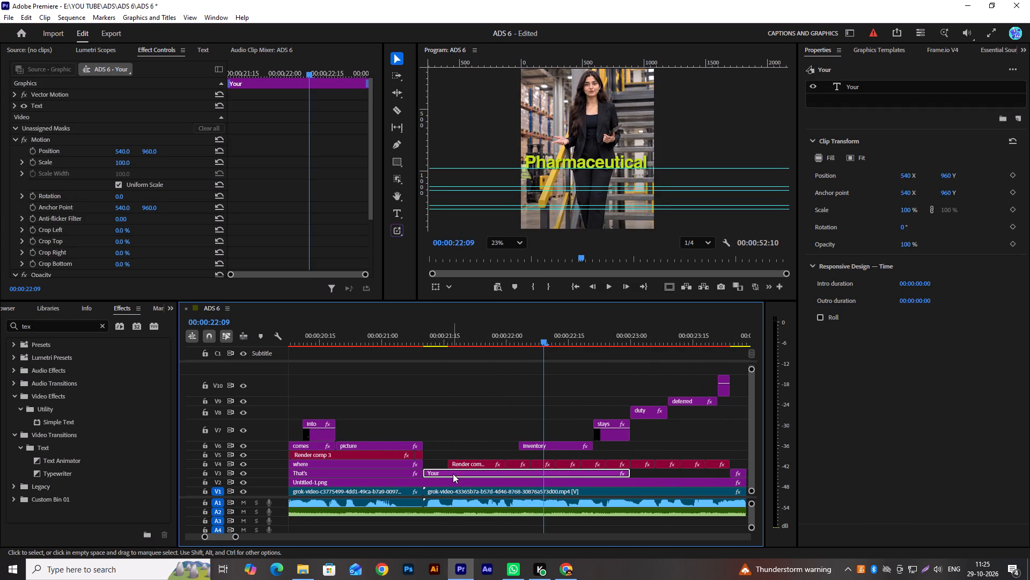
{"action": "left_click", "coordinate": [453, 475]}
{"action": "left_click", "coordinate": [465, 447]}
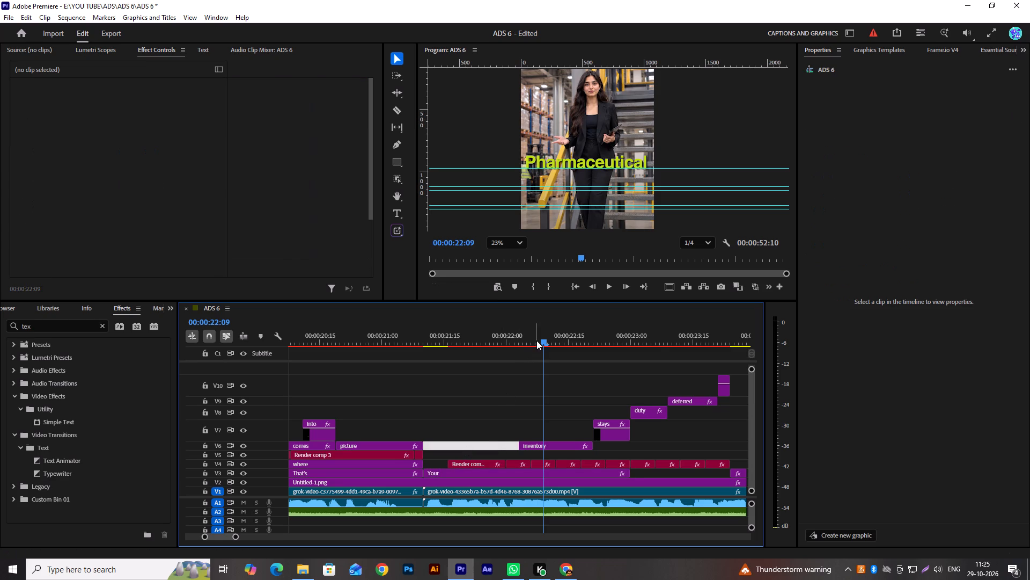
{"action": "left_click", "coordinate": [444, 473]}
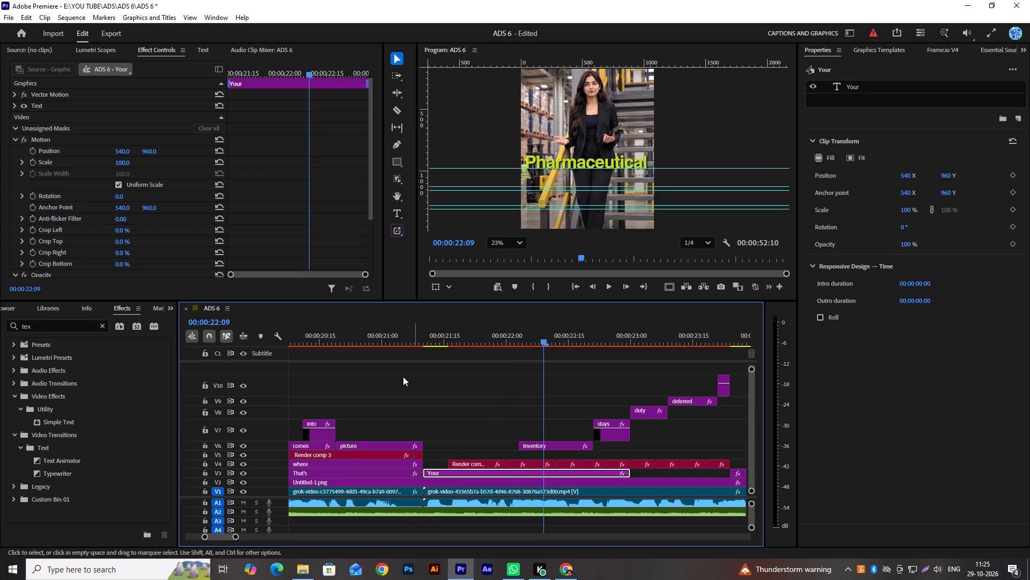
{"action": "left_click", "coordinate": [849, 85]}
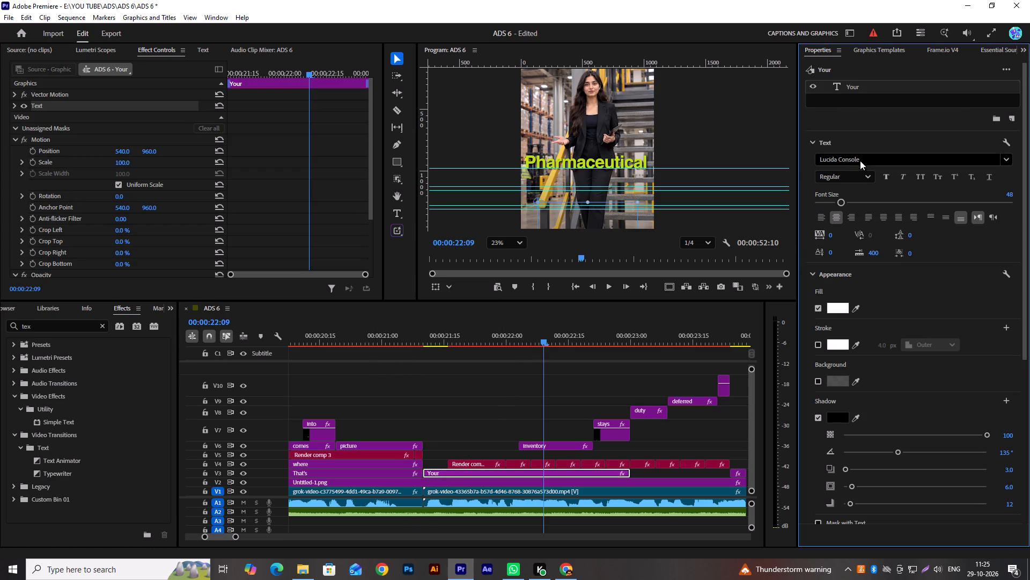
{"action": "left_click", "coordinate": [860, 161]}
{"action": "type", "text": "mont"}
{"action": "left_click", "coordinate": [878, 315]}
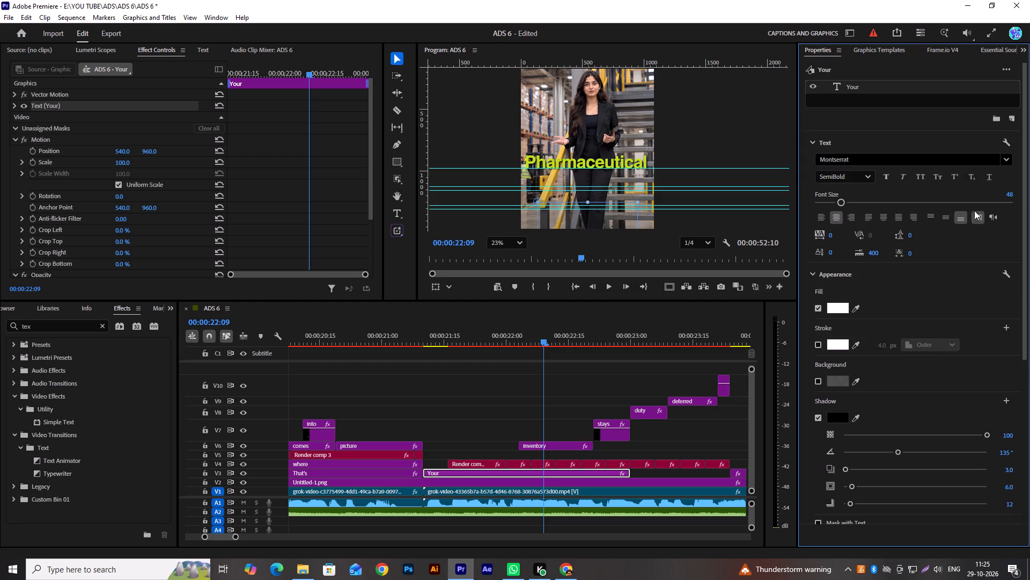
Set the Your caption's font size to 80.
{"action": "type", "text": "80"}
{"action": "key", "text": "Return"}
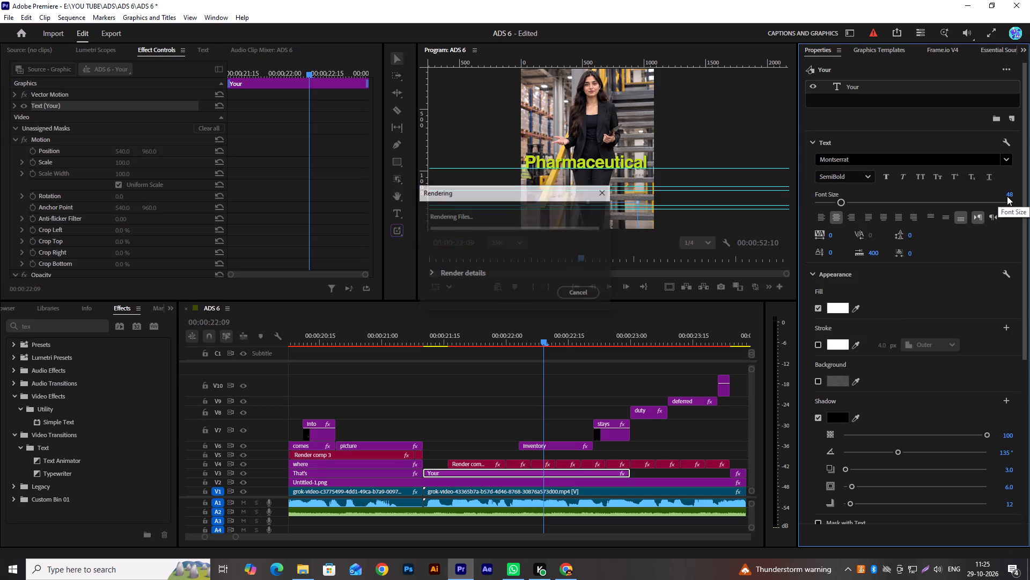
{"action": "left_click", "coordinate": [581, 292]}
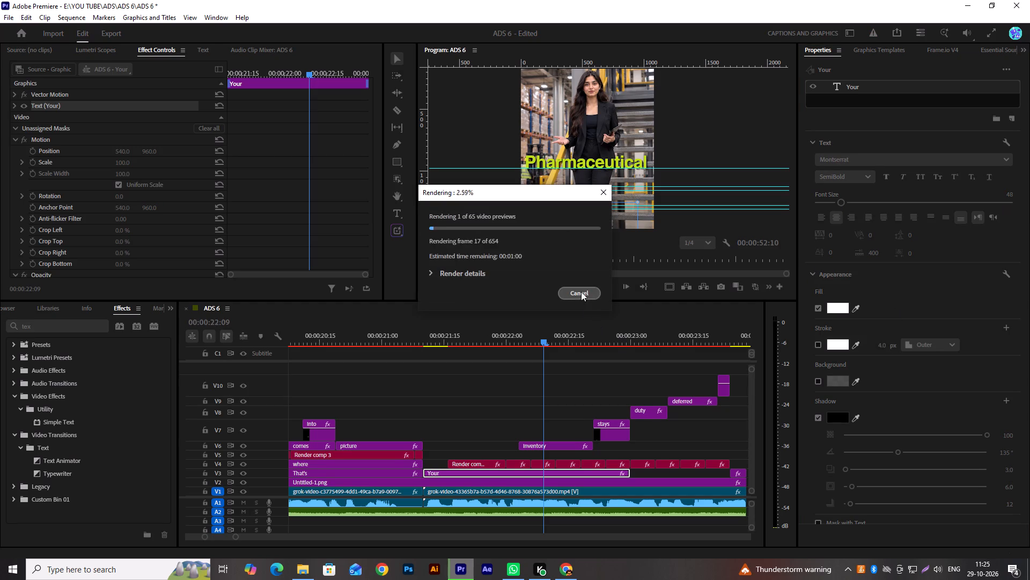
{"action": "left_click", "coordinate": [1012, 192]}
{"action": "type", "text": "80"}
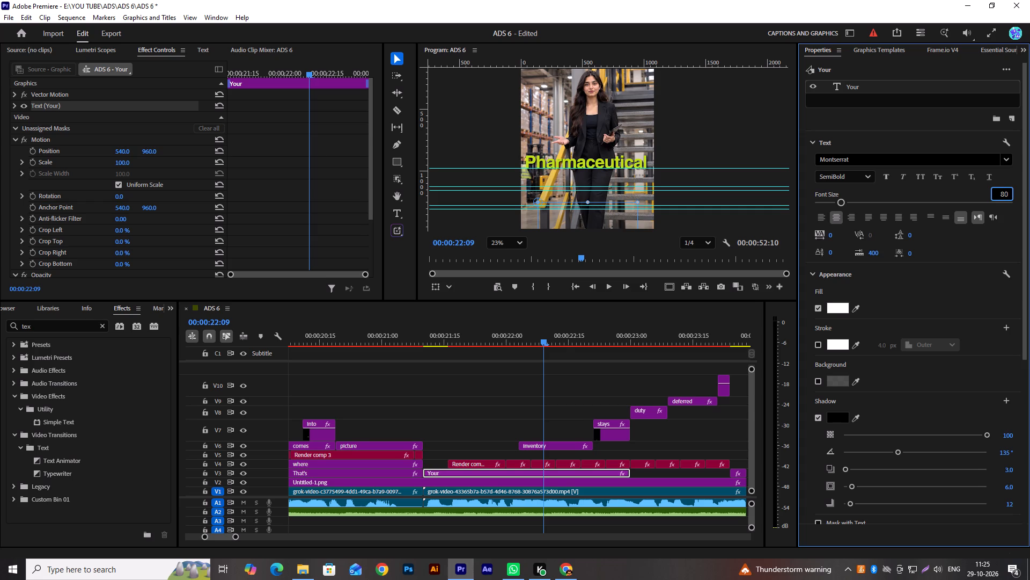
{"action": "key", "text": "Return"}
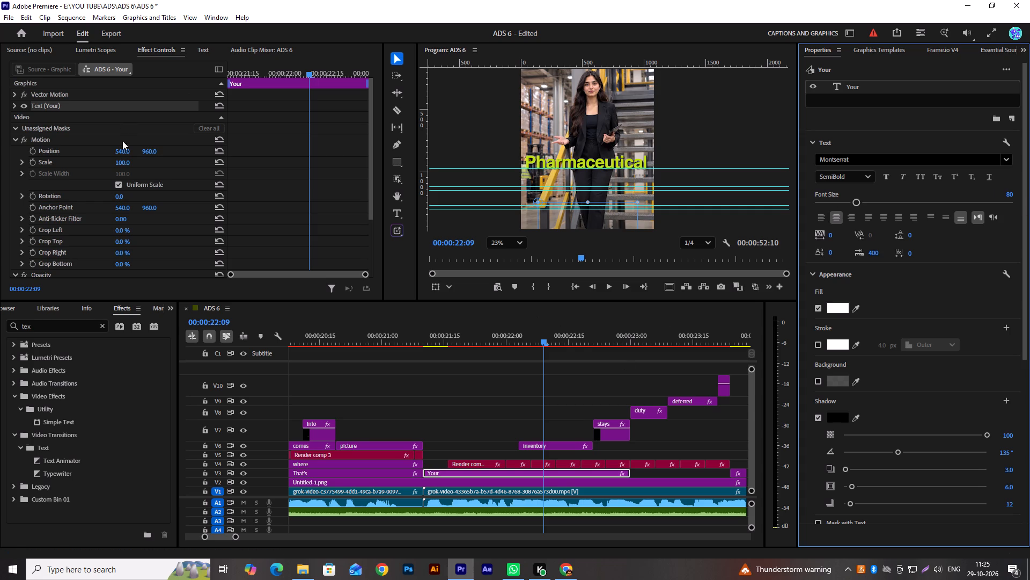
Raise the Your caption to just above the Pharmaceutical title by setting its vertical Motion position to -2.
{"action": "left_click_drag", "start_coordinate": [150, 149], "coordinate": [46, 173]}
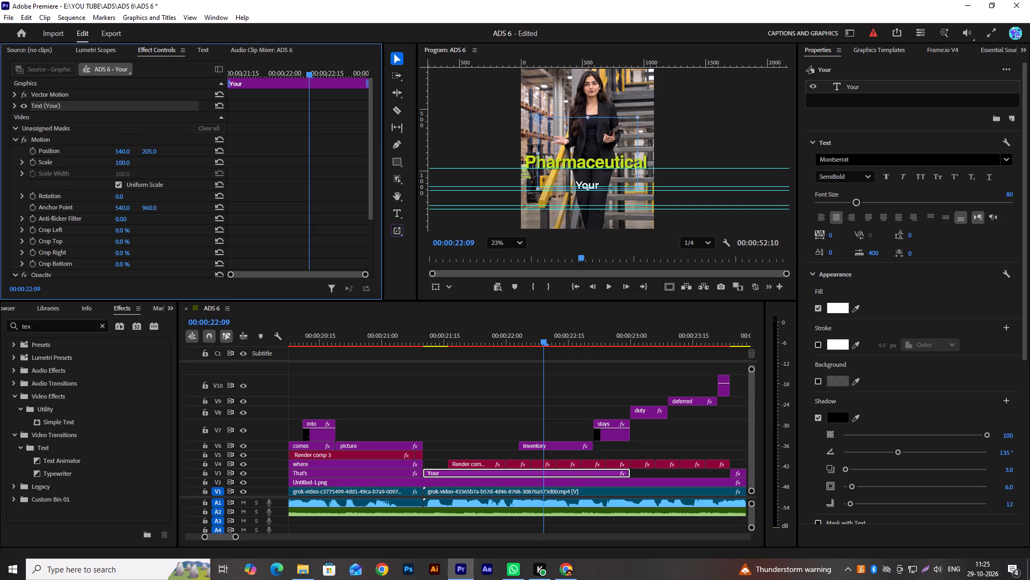
{"action": "left_click_drag", "start_coordinate": [46, 173], "coordinate": [92, 173]}
{"action": "left_click_drag", "start_coordinate": [154, 149], "coordinate": [148, 152]}
{"action": "double_click", "coordinate": [154, 149]}
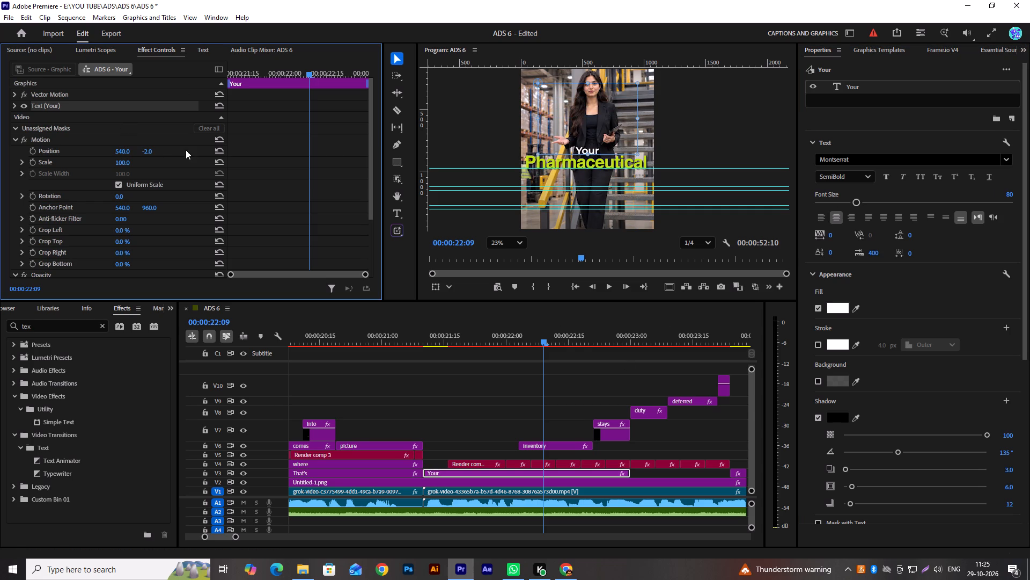
Align the Your caption with the start of the Pharmaceutical title by setting its horizontal Motion position to 136.
{"action": "scroll", "coordinate": [535, 148], "scroll_direction": "up", "scroll_amount": 10}
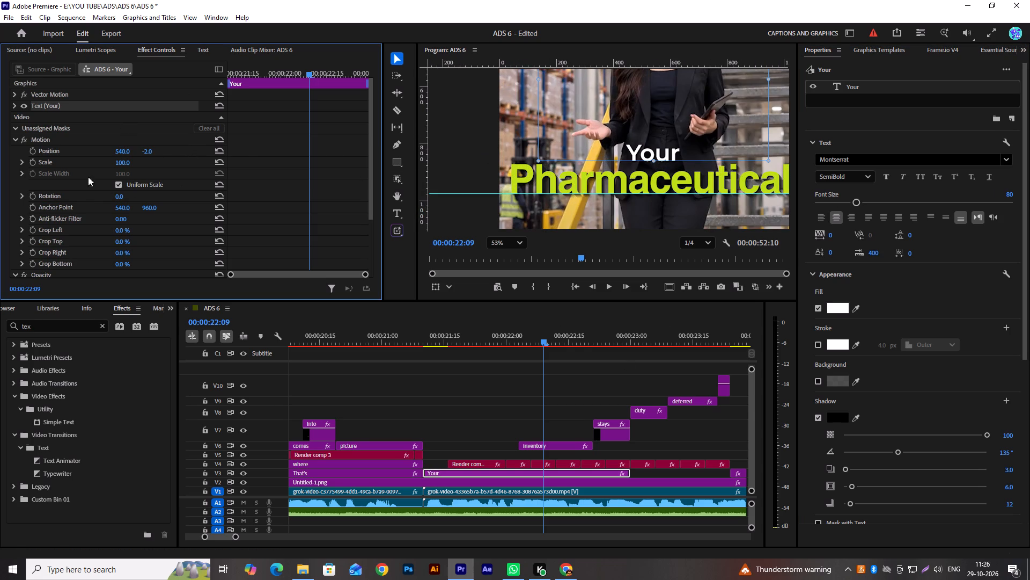
{"action": "left_click_drag", "start_coordinate": [123, 153], "coordinate": [78, 166]}
{"action": "left_click_drag", "start_coordinate": [76, 166], "coordinate": [83, 163]}
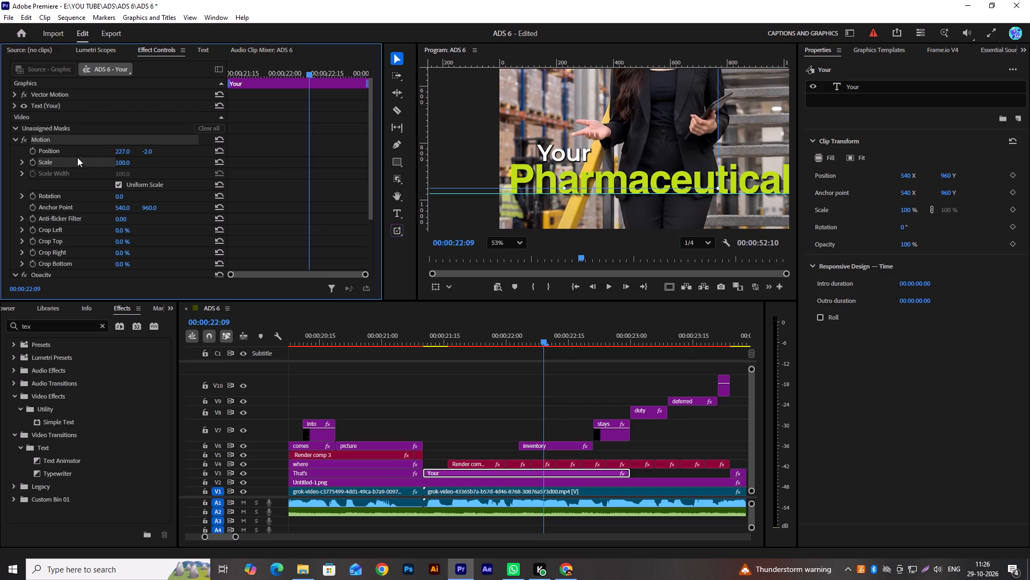
{"action": "left_click_drag", "start_coordinate": [124, 149], "coordinate": [62, 162]}
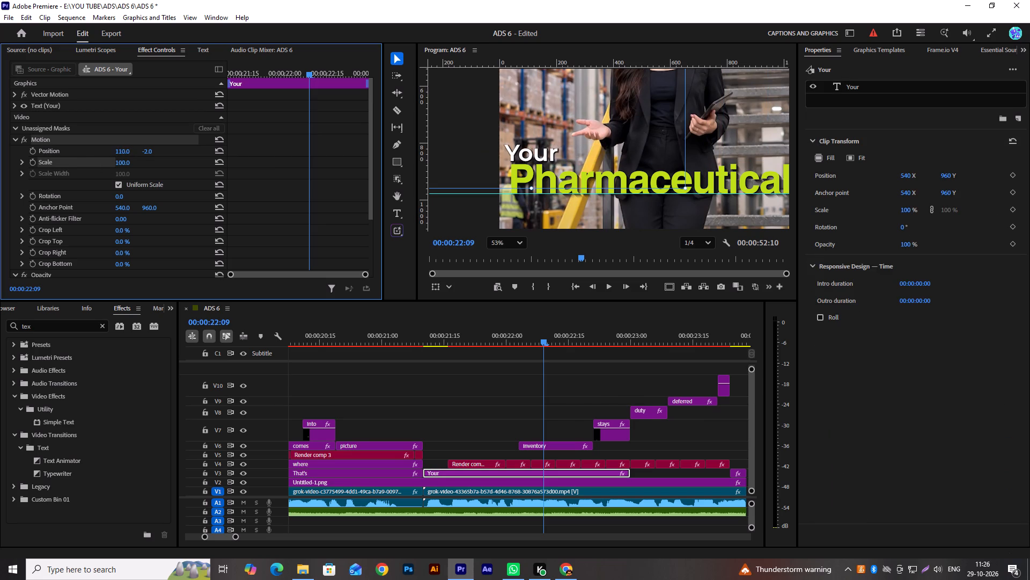
{"action": "left_click_drag", "start_coordinate": [62, 162], "coordinate": [70, 158]}
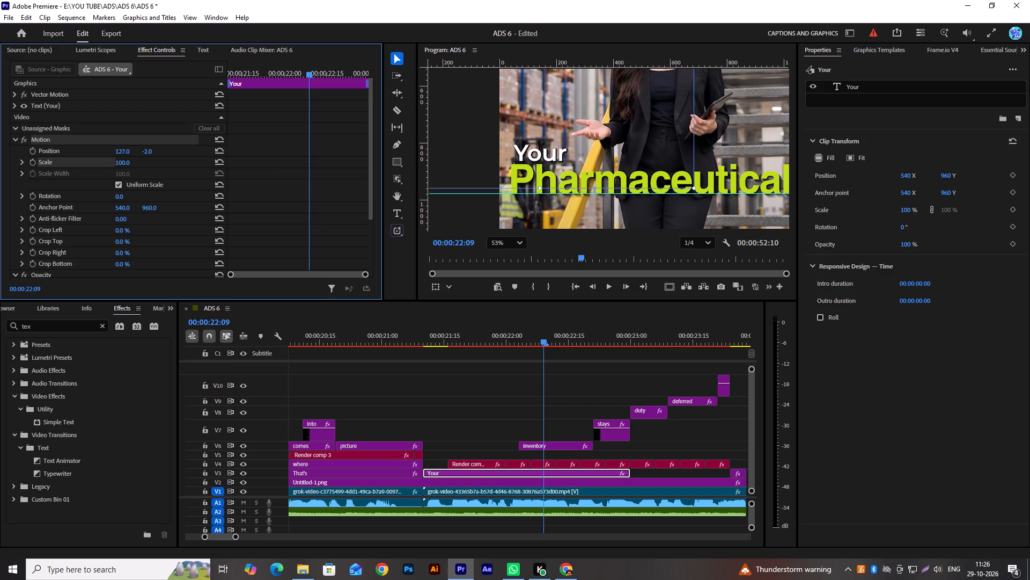
{"action": "left_click_drag", "start_coordinate": [70, 158], "coordinate": [75, 157]}
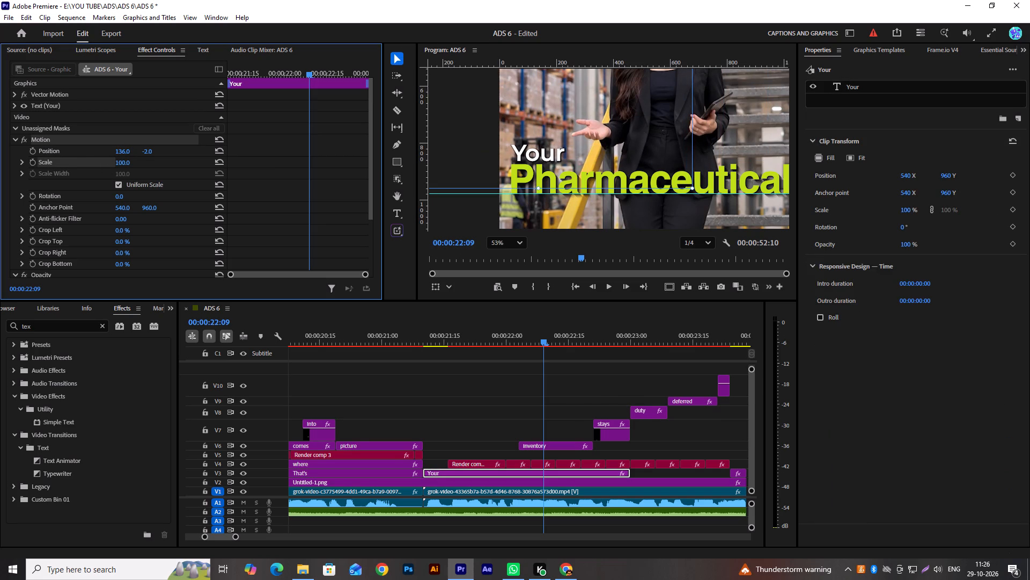
{"action": "left_click_drag", "start_coordinate": [75, 157], "coordinate": [61, 161]}
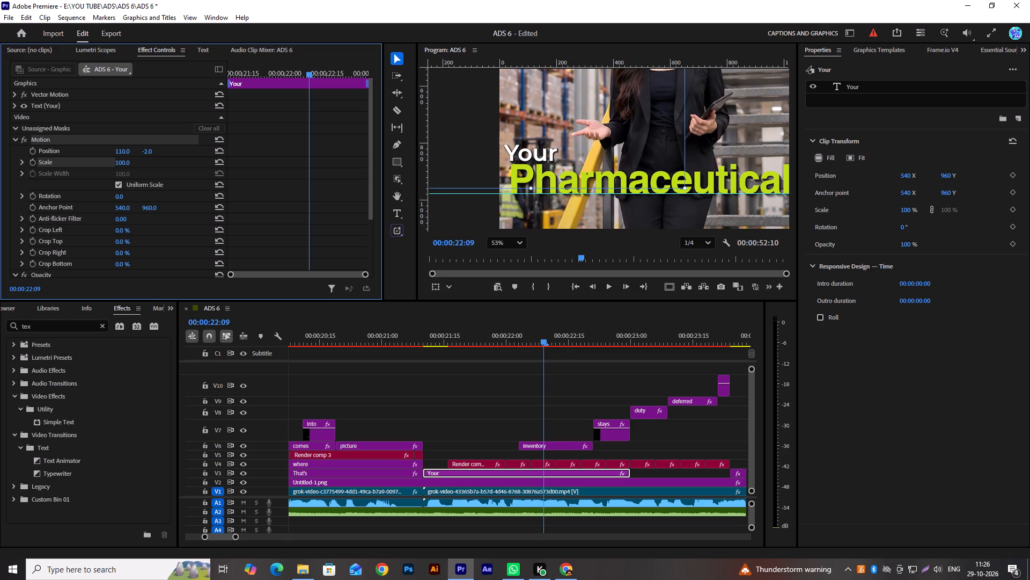
{"action": "left_click_drag", "start_coordinate": [61, 161], "coordinate": [72, 158]}
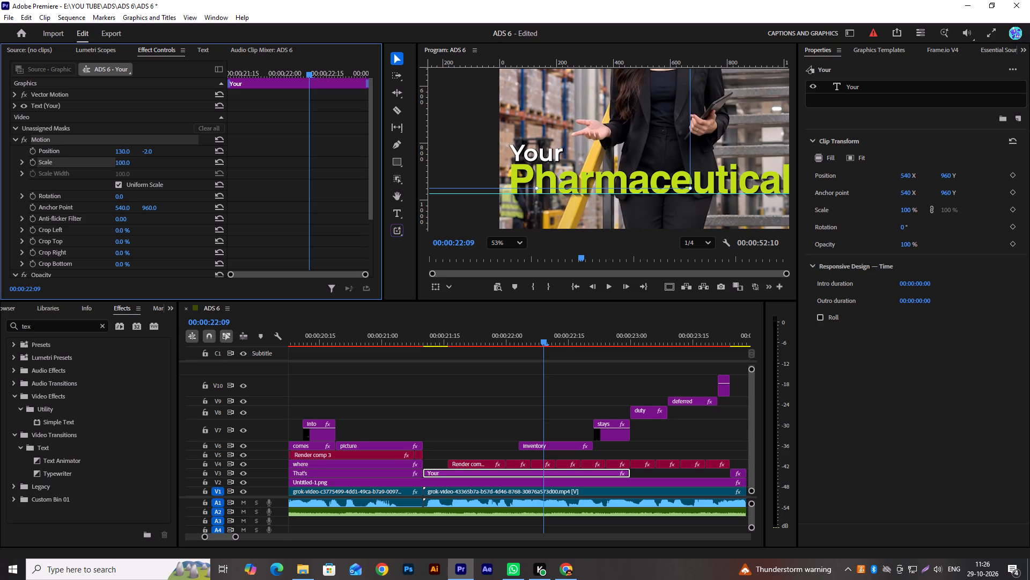
{"action": "left_click_drag", "start_coordinate": [72, 158], "coordinate": [115, 151]}
{"action": "double_click", "coordinate": [542, 154]}
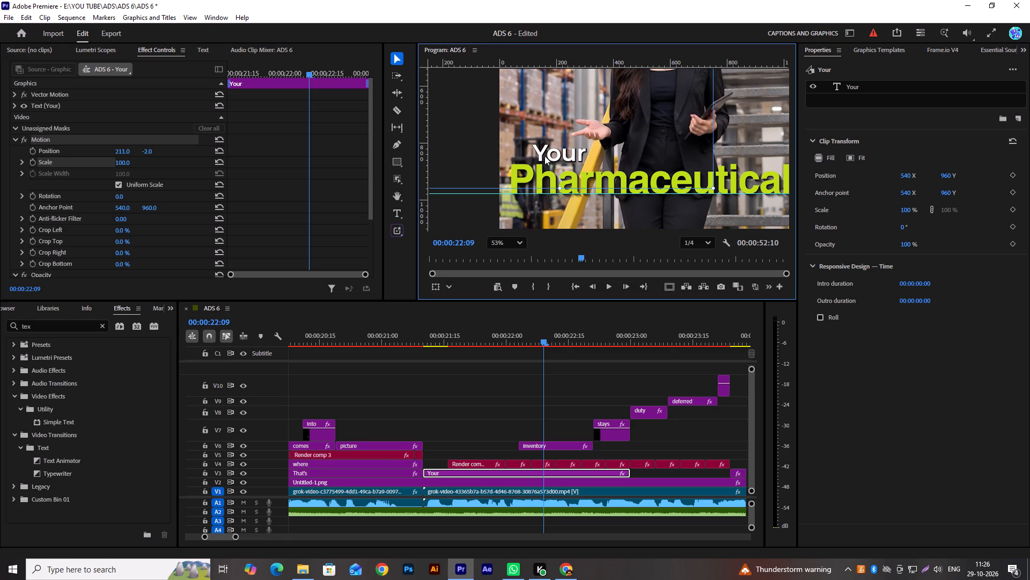
{"action": "triple_click", "coordinate": [545, 156]}
{"action": "left_click_drag", "start_coordinate": [122, 152], "coordinate": [82, 161]}
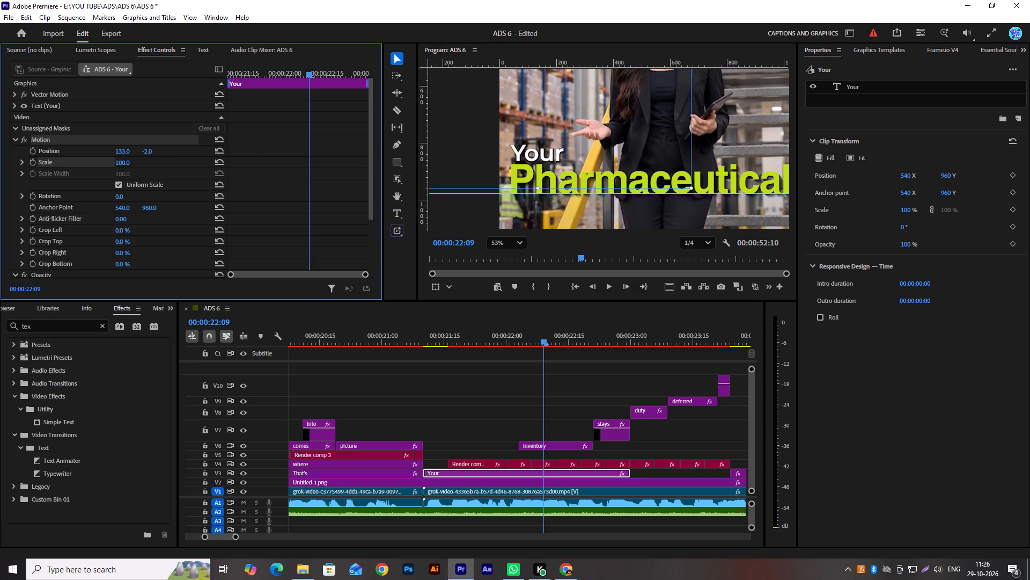
{"action": "left_click_drag", "start_coordinate": [82, 161], "coordinate": [83, 161]}
{"action": "scroll", "coordinate": [538, 146], "scroll_direction": "down", "scroll_amount": 8}
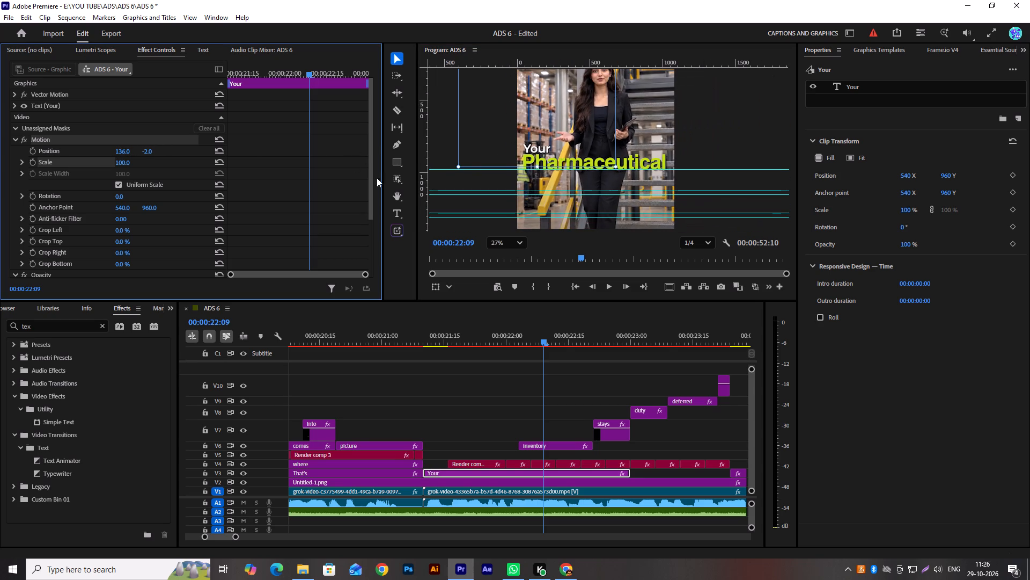
Raise the Your caption slightly by setting its vertical Motion position to -12.
{"action": "left_click_drag", "start_coordinate": [149, 150], "coordinate": [130, 154], "text": "ctrl"}
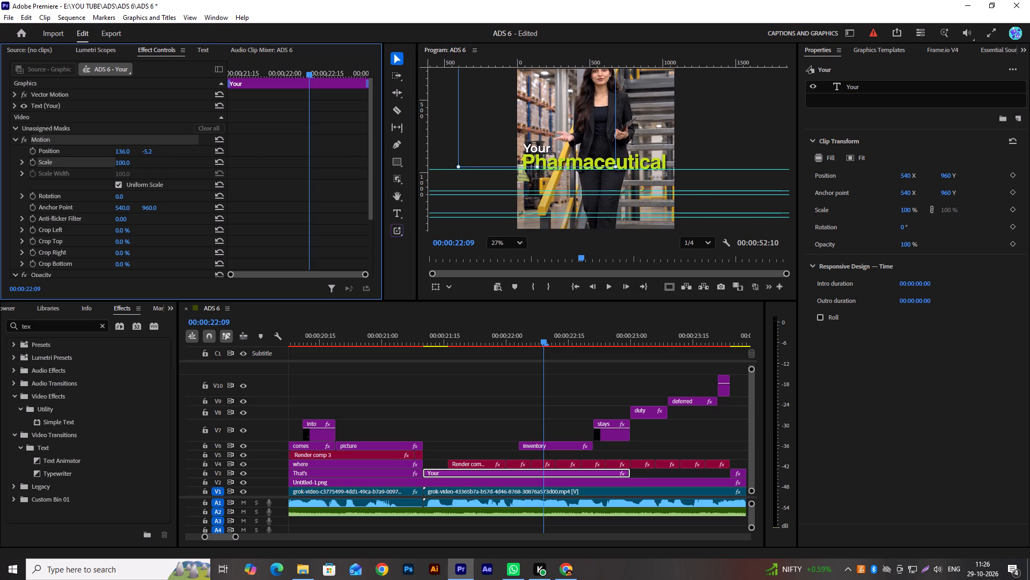
{"action": "left_click_drag", "start_coordinate": [130, 154], "coordinate": [88, 164], "text": "ctrl"}
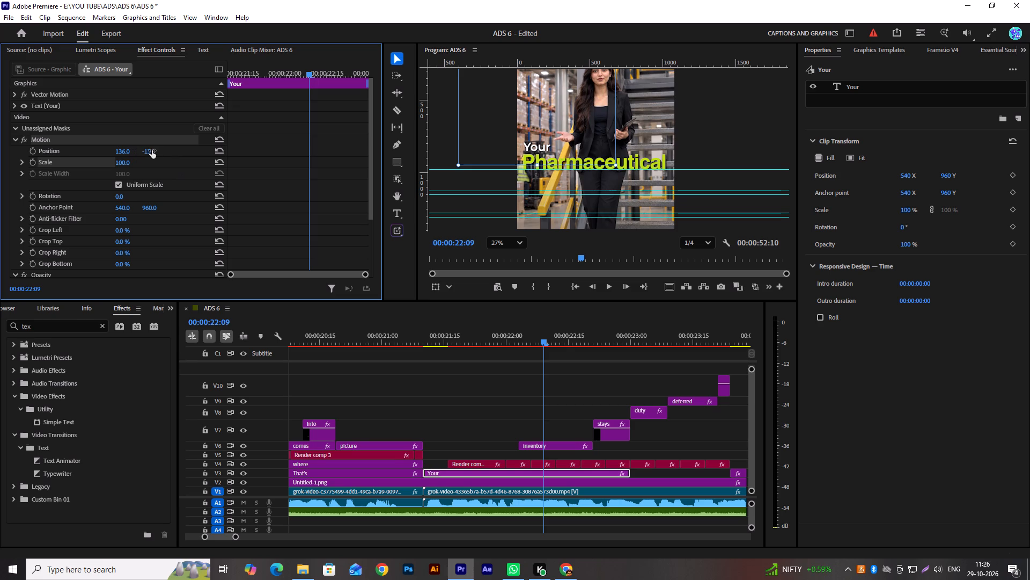
{"action": "left_click", "coordinate": [150, 150]}
{"action": "type", "text": "12"}
{"action": "key", "text": "Return"}
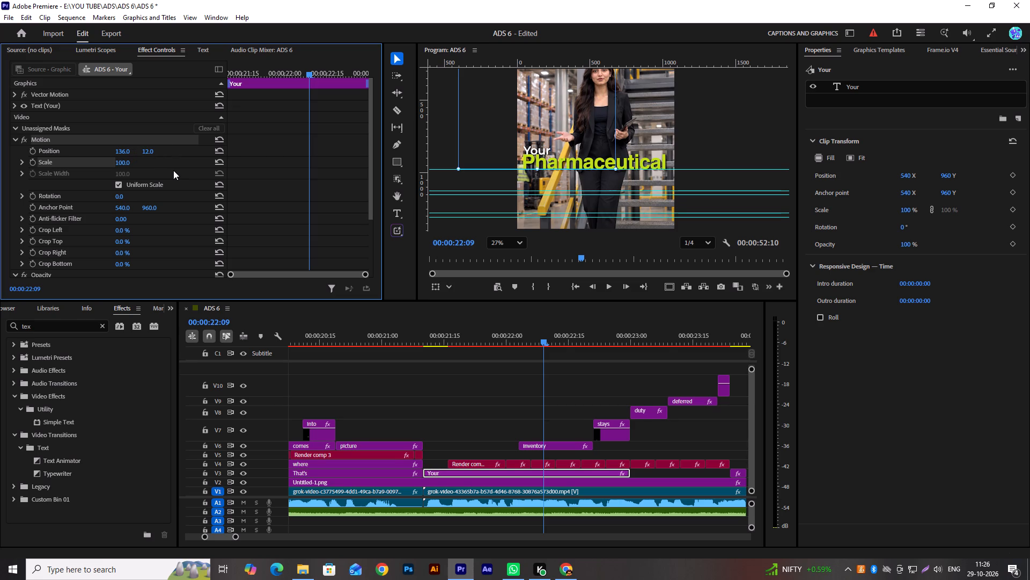
{"action": "left_click", "coordinate": [146, 153]}
{"action": "type", "text": "-12"}
{"action": "key", "text": "Return"}
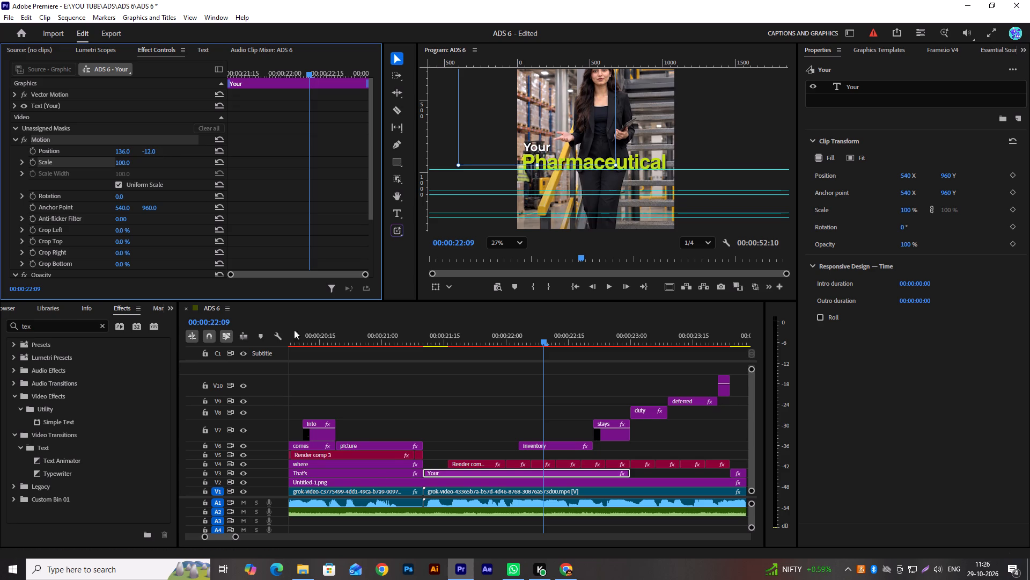
Move the inventory caption clip from V6 down to V5, keeping its timing.
{"action": "scroll", "coordinate": [488, 418], "scroll_direction": "down", "scroll_amount": 3}
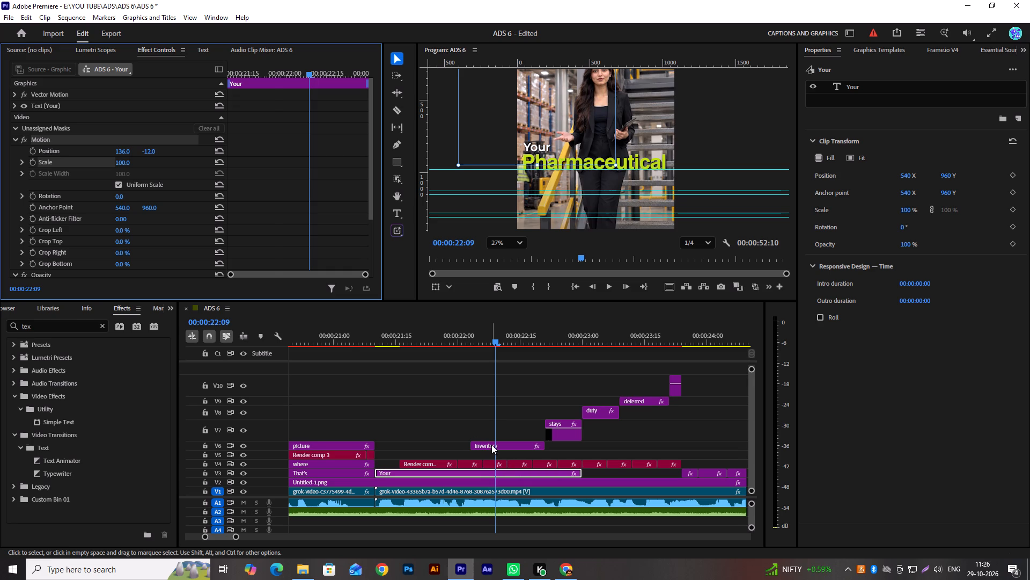
{"action": "left_click", "coordinate": [491, 445]}
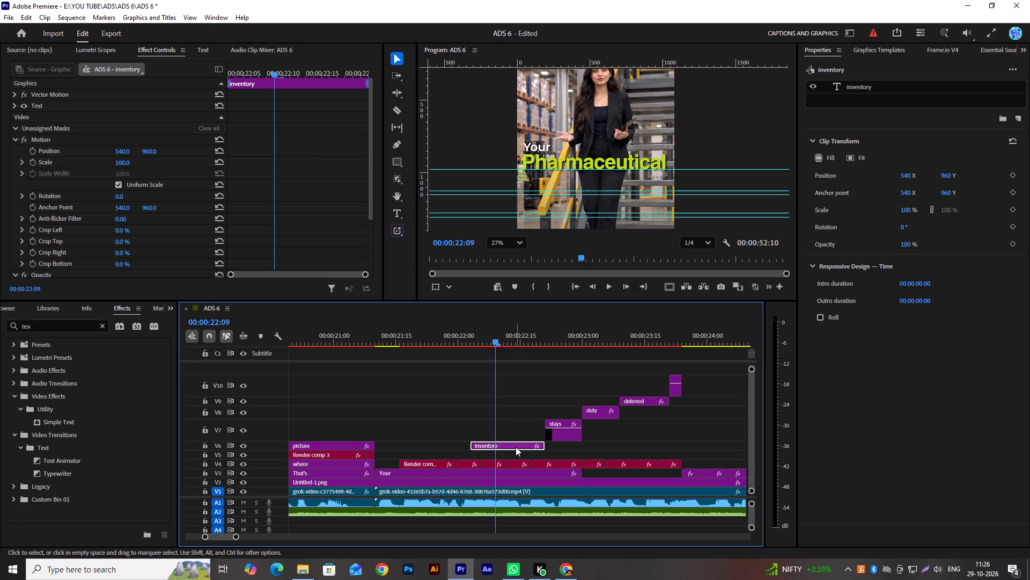
{"action": "left_click_drag", "start_coordinate": [516, 447], "coordinate": [516, 454]}
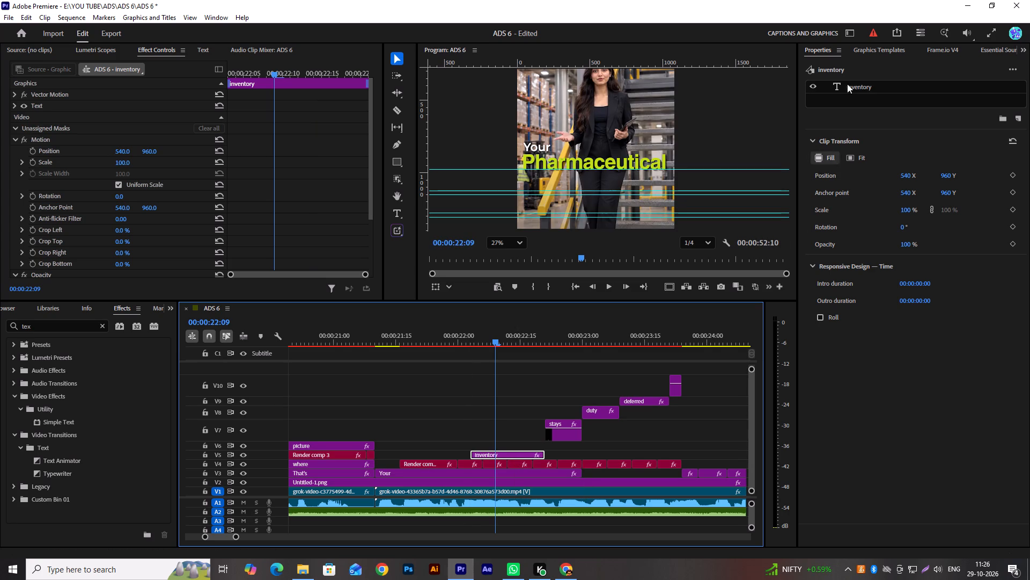
Place the left to right motion graphics template on V6, starting where the Render comp 2 clip begins.
{"action": "left_click", "coordinate": [870, 50]}
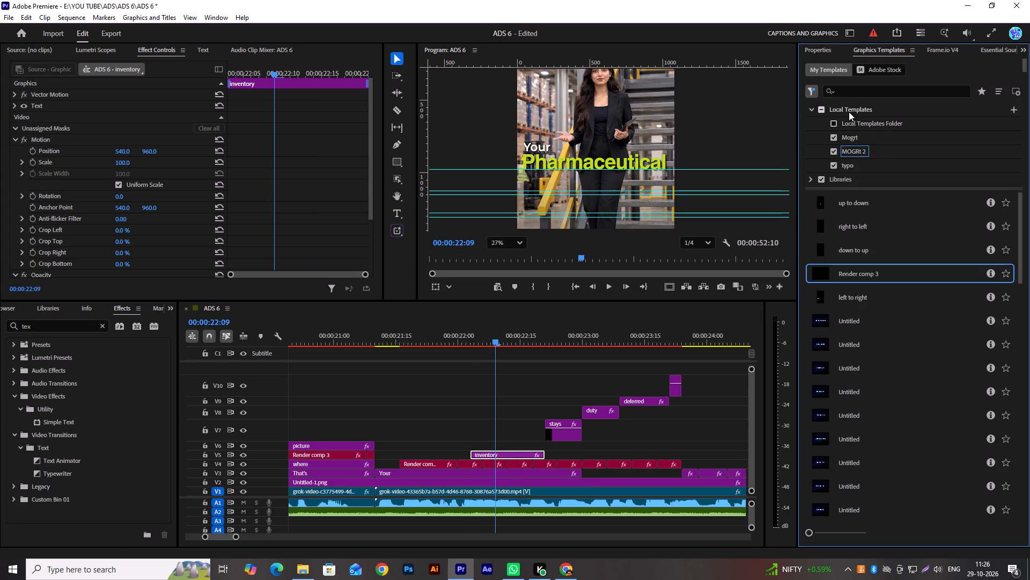
{"action": "left_click", "coordinate": [816, 49]}
{"action": "left_click", "coordinate": [871, 51]}
{"action": "left_click_drag", "start_coordinate": [875, 298], "coordinate": [739, 341]}
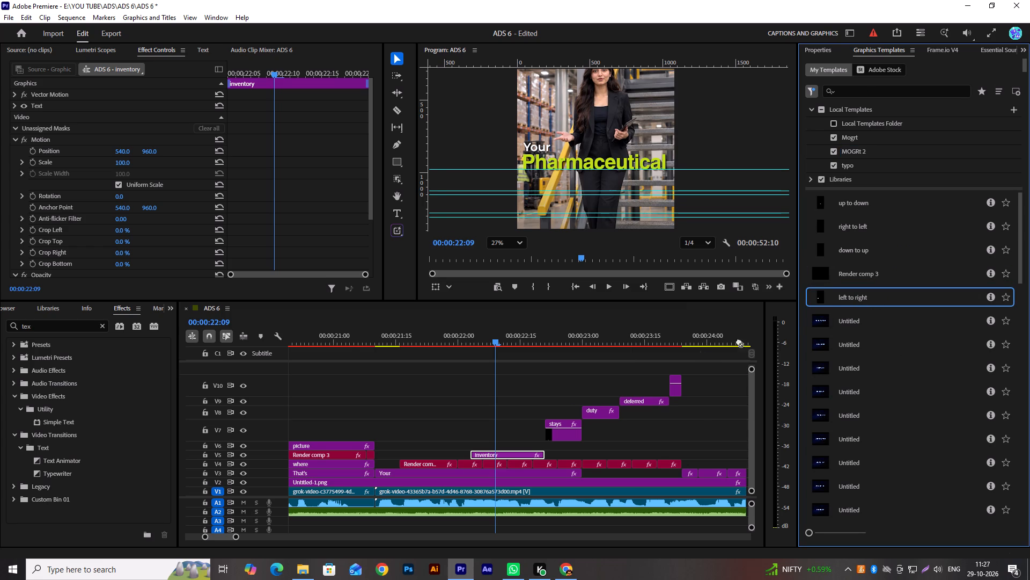
{"action": "left_click_drag", "start_coordinate": [739, 341], "coordinate": [433, 444]}
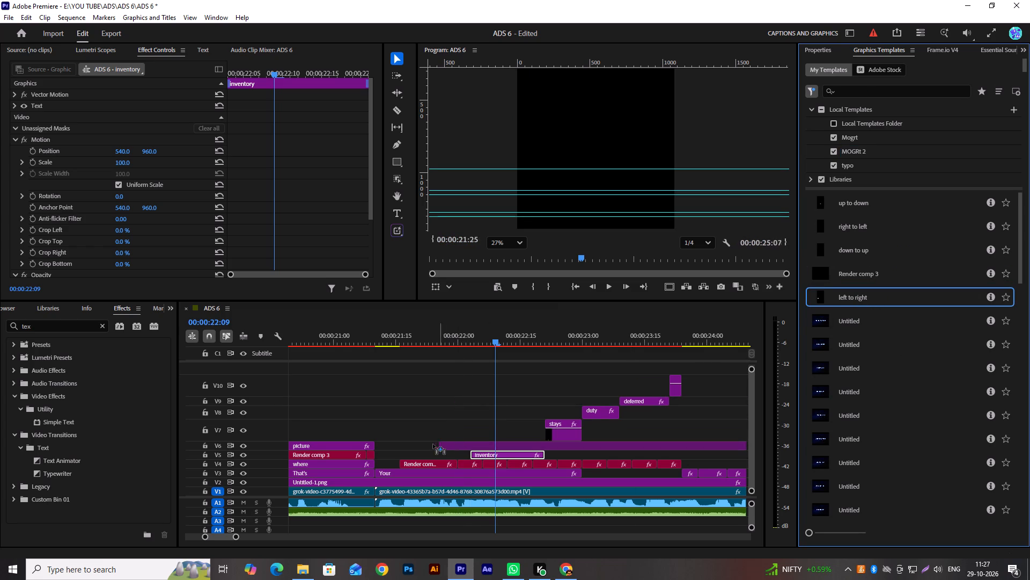
{"action": "left_click_drag", "start_coordinate": [433, 444], "coordinate": [398, 450]}
Cut the with template clip on V6 at 00:00:22:09 and delete the part after the cut.
{"action": "scroll", "coordinate": [451, 434], "scroll_direction": "down", "scroll_amount": 5, "text": "alt"}
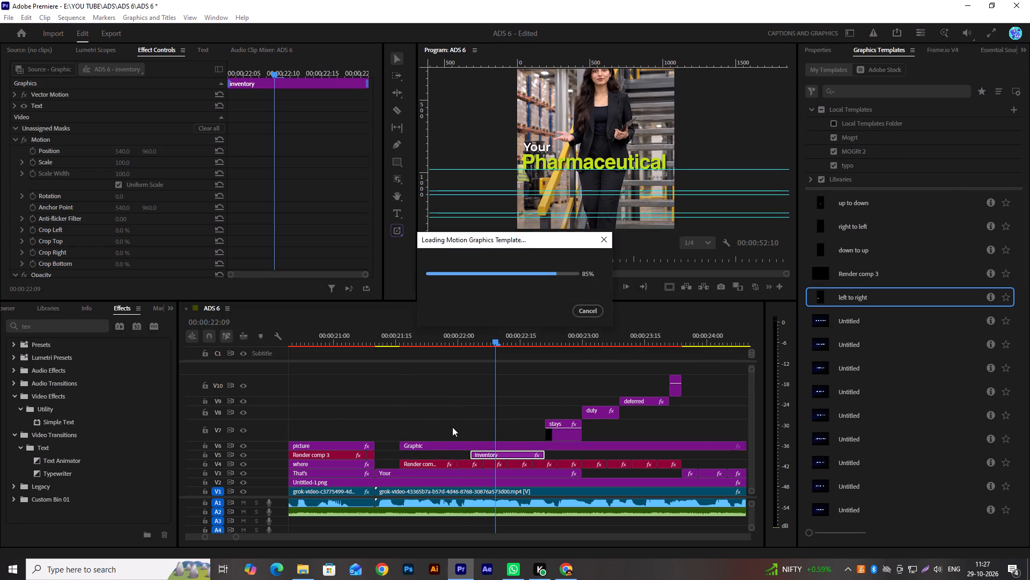
{"action": "scroll", "coordinate": [452, 427], "scroll_direction": "down", "scroll_amount": 3, "text": "alt"}
{"action": "scroll", "coordinate": [452, 424], "scroll_direction": "up", "scroll_amount": 9, "text": "alt"}
{"action": "scroll", "coordinate": [452, 424], "scroll_direction": "down", "scroll_amount": 4, "text": "alt"}
{"action": "scroll", "coordinate": [470, 424], "scroll_direction": "up", "scroll_amount": 3}
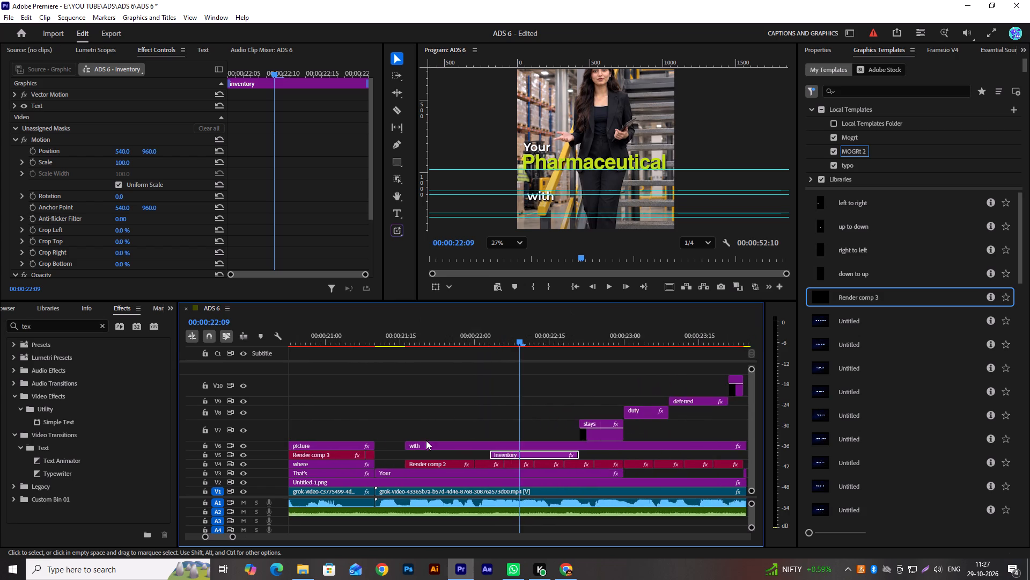
{"action": "scroll", "coordinate": [455, 421], "scroll_direction": "down", "scroll_amount": 15, "text": "alt"}
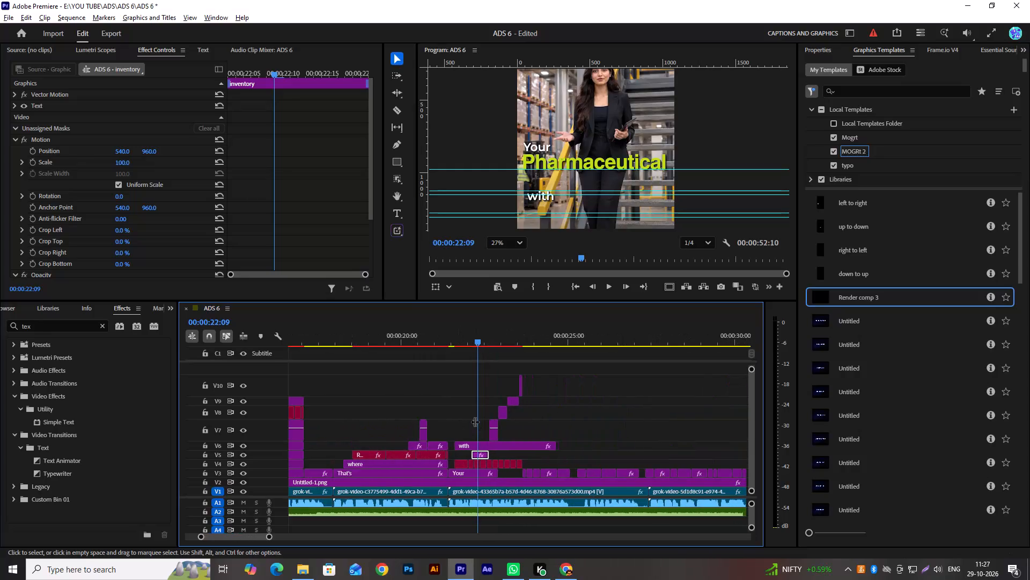
{"action": "scroll", "coordinate": [475, 422], "scroll_direction": "up", "scroll_amount": 12, "text": "alt"}
{"action": "key", "text": "c"}
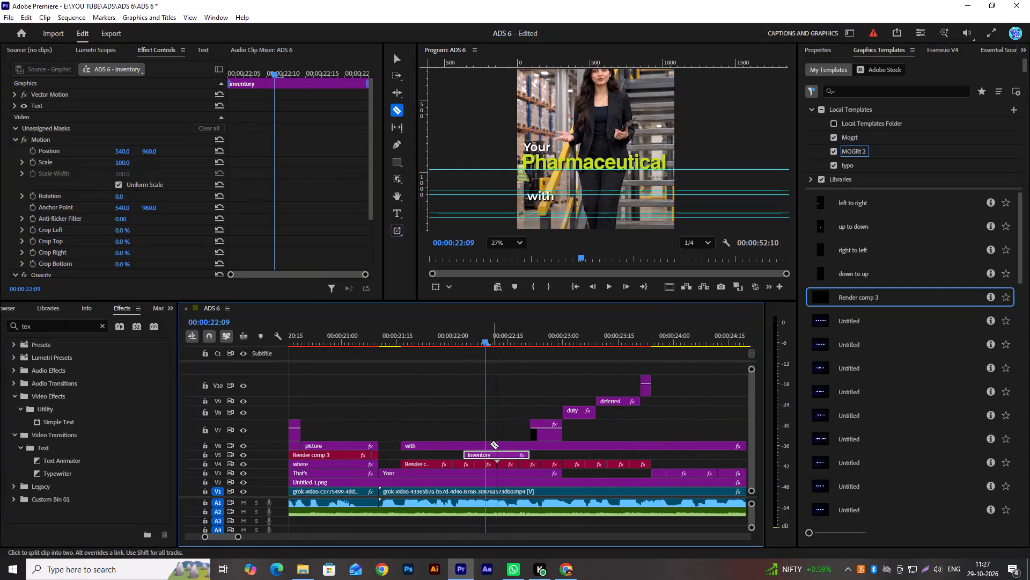
{"action": "left_click", "coordinate": [488, 444]}
{"action": "key", "text": "v"}
{"action": "left_click", "coordinate": [518, 445]}
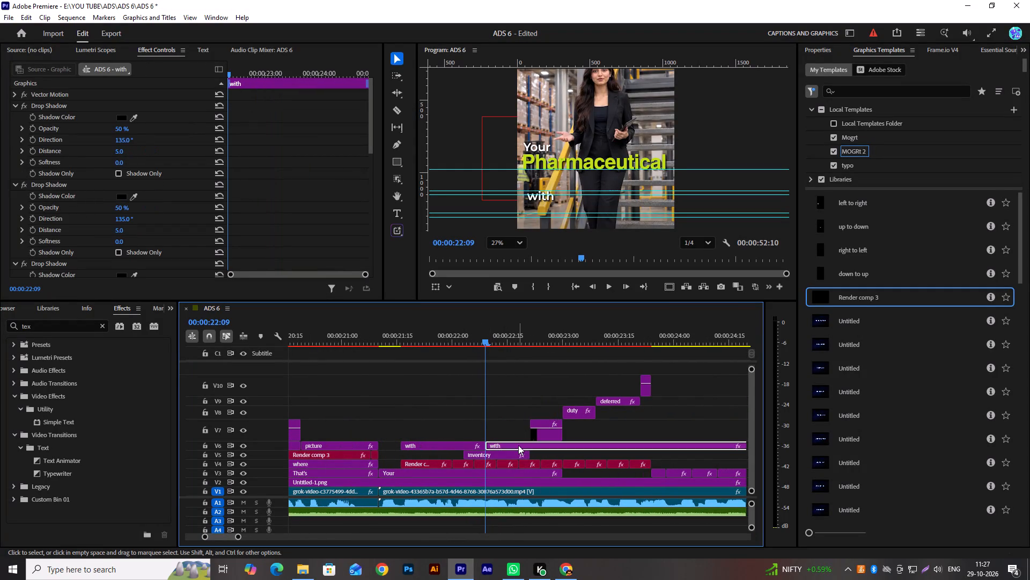
{"action": "key", "text": "Delete"}
Move the with clip along V6 so it starts at 00:00:22:03, aligned with the inventory caption on V5.
{"action": "scroll", "coordinate": [476, 406], "scroll_direction": "up", "scroll_amount": 7, "text": "alt"}
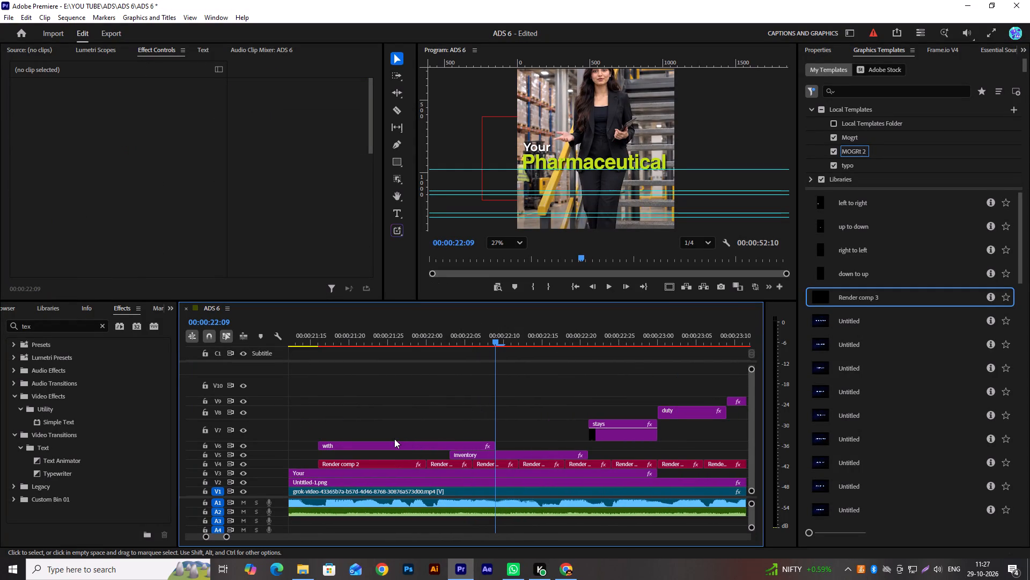
{"action": "left_click_drag", "start_coordinate": [393, 447], "coordinate": [525, 450]}
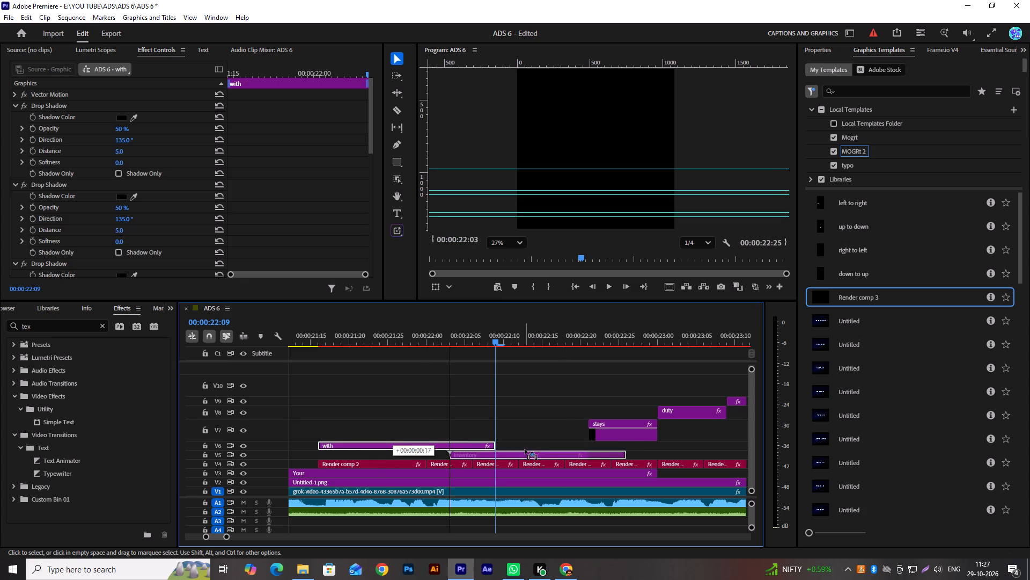
{"action": "left_click_drag", "start_coordinate": [525, 450], "coordinate": [527, 445]}
Replace the text of the with template clip on V6 with inventory.
{"action": "left_click", "coordinate": [516, 445]}
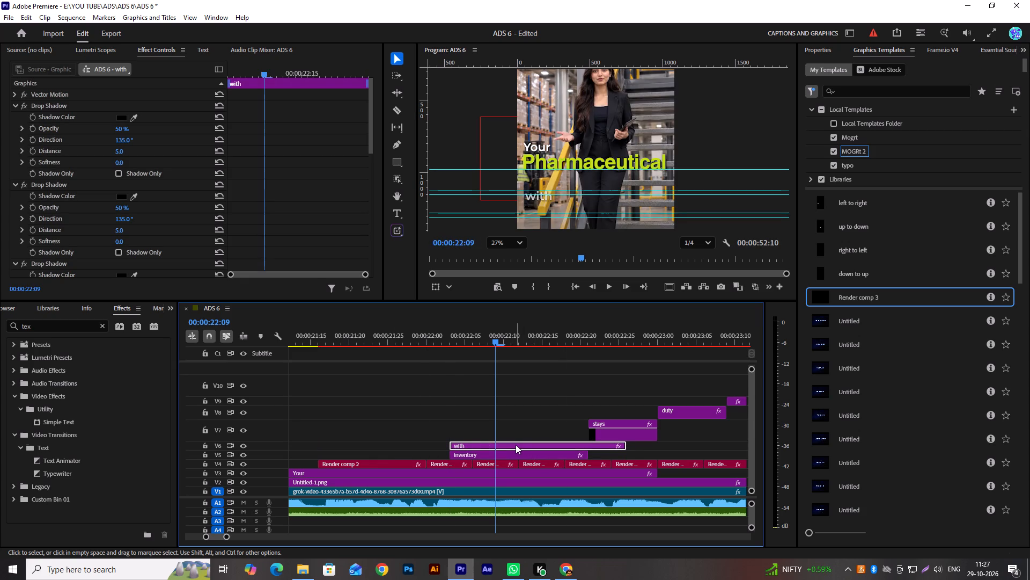
{"action": "left_click", "coordinate": [828, 48]}
{"action": "double_click", "coordinate": [871, 124]}
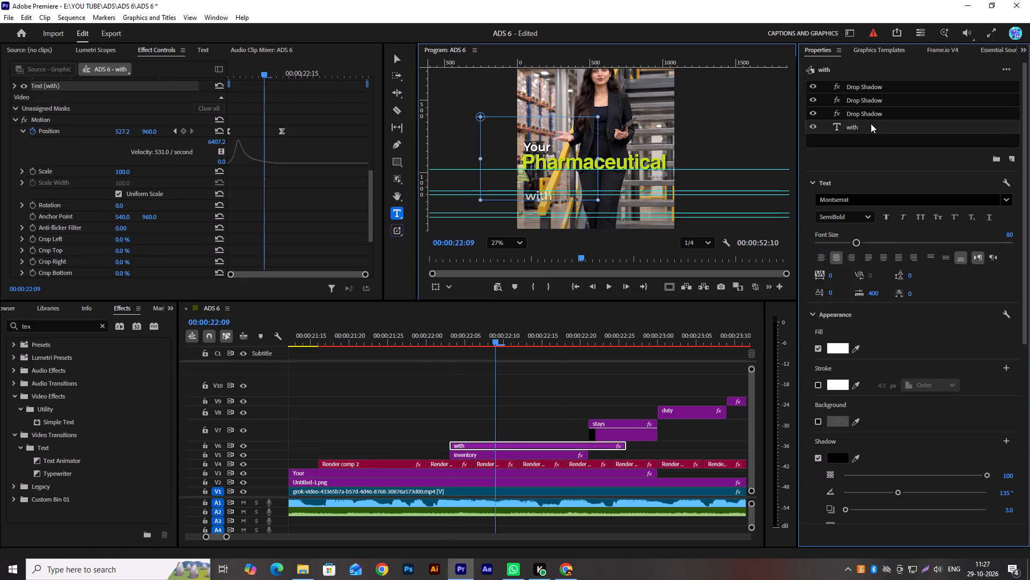
{"action": "type", "text": "inve"}
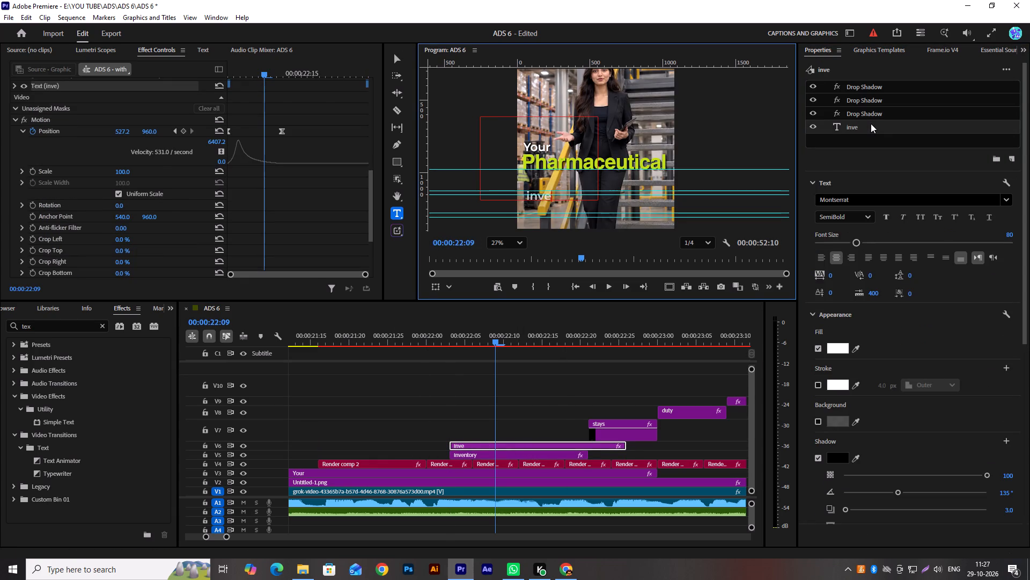
{"action": "type", "text": "ntory"}
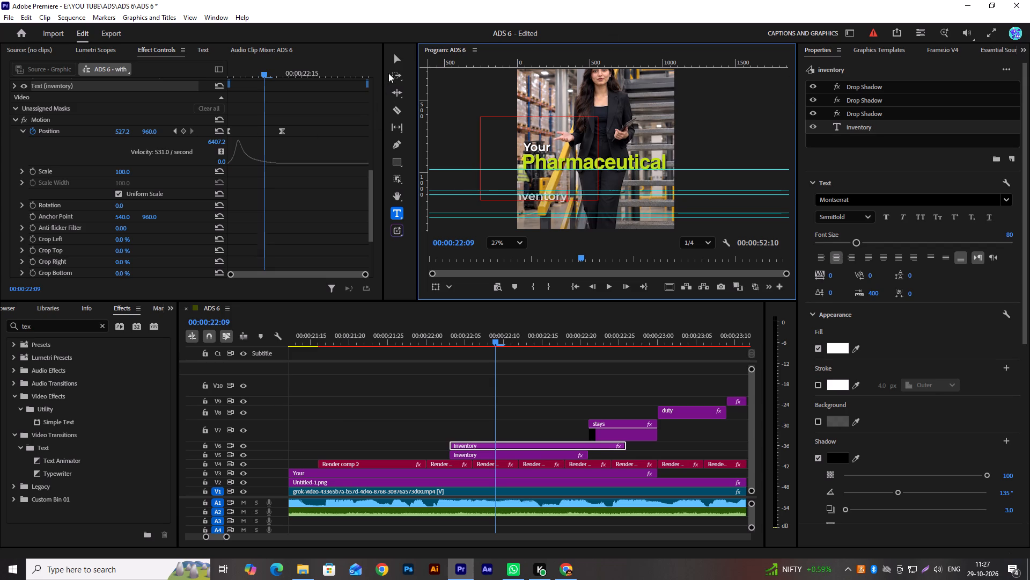
{"action": "left_click", "coordinate": [395, 61]}
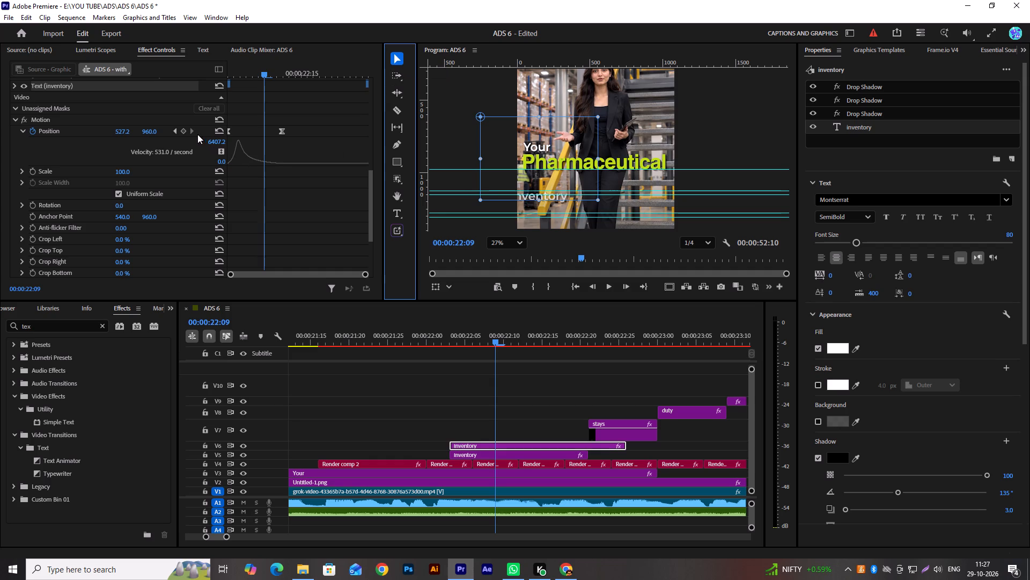
Centre the inventory template text horizontally in the frame at the Position keyframe at 00:00:22:12.
{"action": "left_click", "coordinate": [174, 133]}
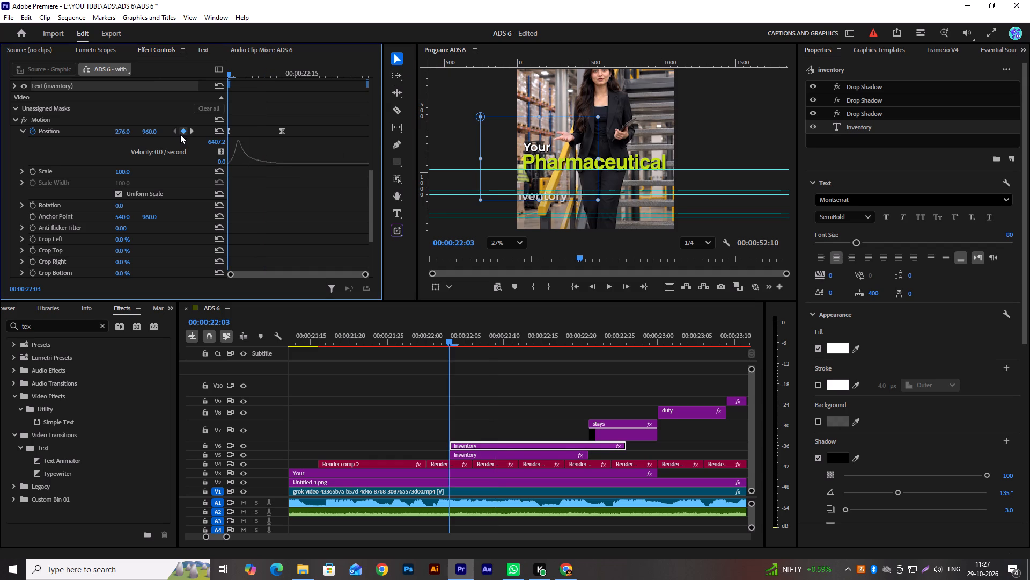
{"action": "left_click", "coordinate": [192, 129]}
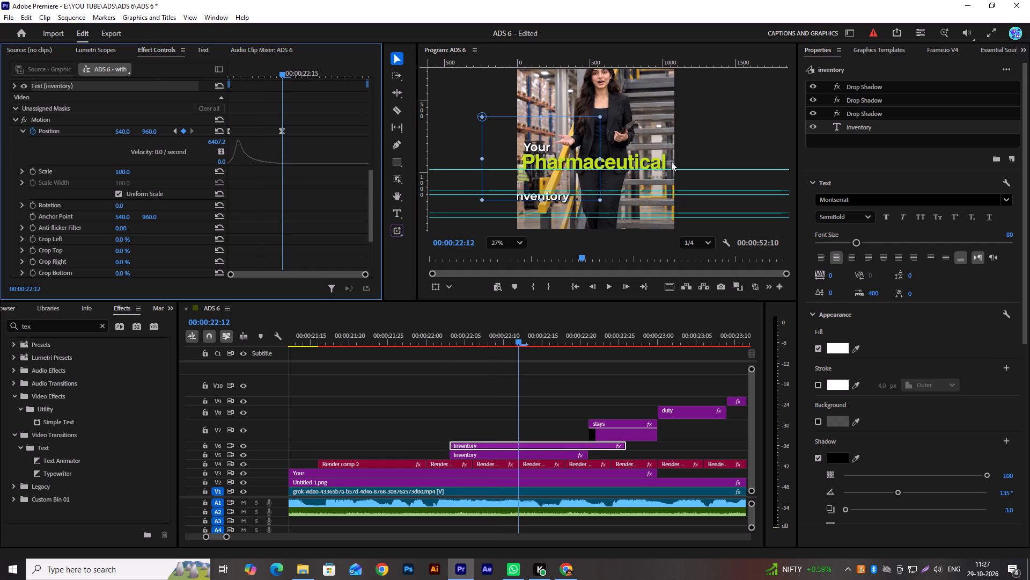
{"action": "left_click", "coordinate": [959, 130]}
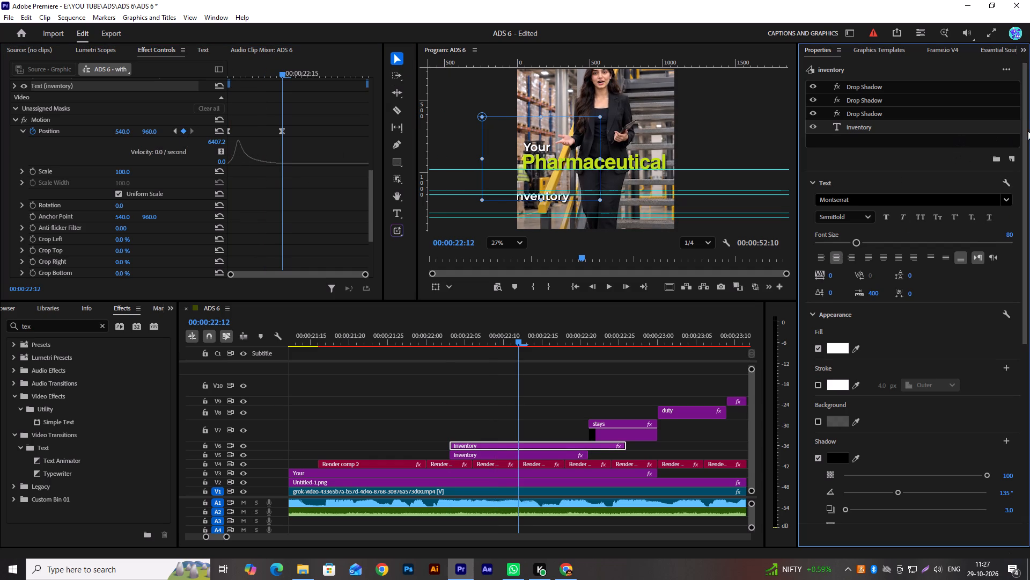
{"action": "left_click_drag", "start_coordinate": [1025, 122], "coordinate": [1029, 295]}
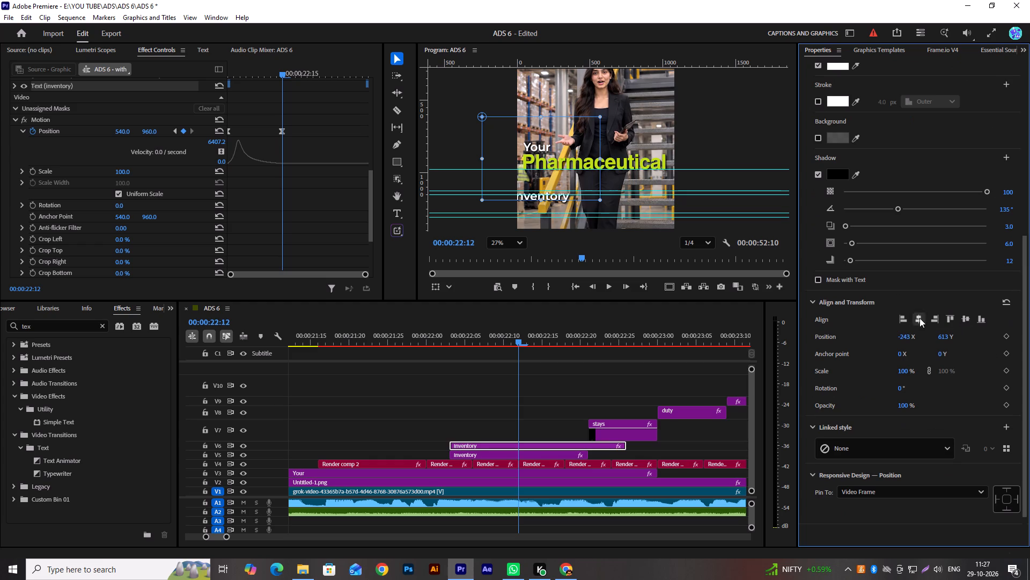
{"action": "left_click", "coordinate": [919, 317]}
Move the inventory template text to Position 826, 823 at the 00:00:22:12 keyframe so it sits under the right end of Pharmaceutical.
{"action": "scroll", "coordinate": [317, 170], "scroll_direction": "up", "scroll_amount": 4}
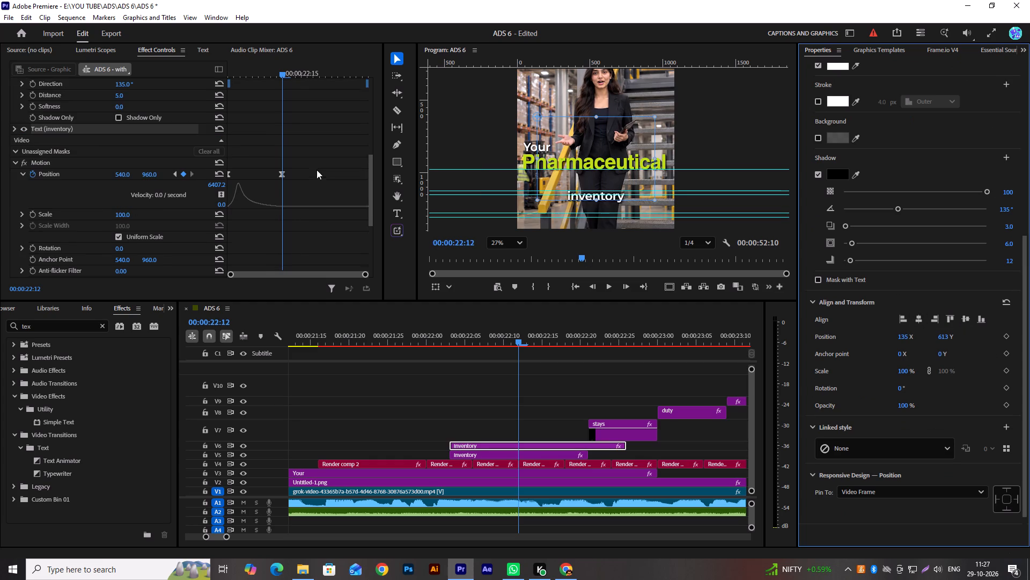
{"action": "scroll", "coordinate": [317, 170], "scroll_direction": "up", "scroll_amount": 1}
{"action": "scroll", "coordinate": [133, 195], "scroll_direction": "up", "scroll_amount": 2}
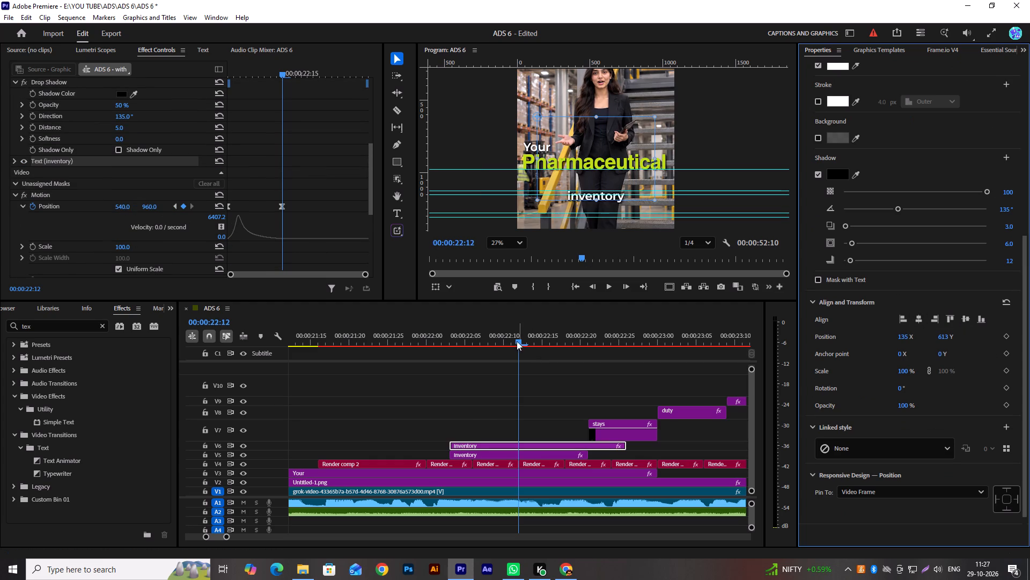
{"action": "left_click_drag", "start_coordinate": [517, 341], "coordinate": [511, 348]}
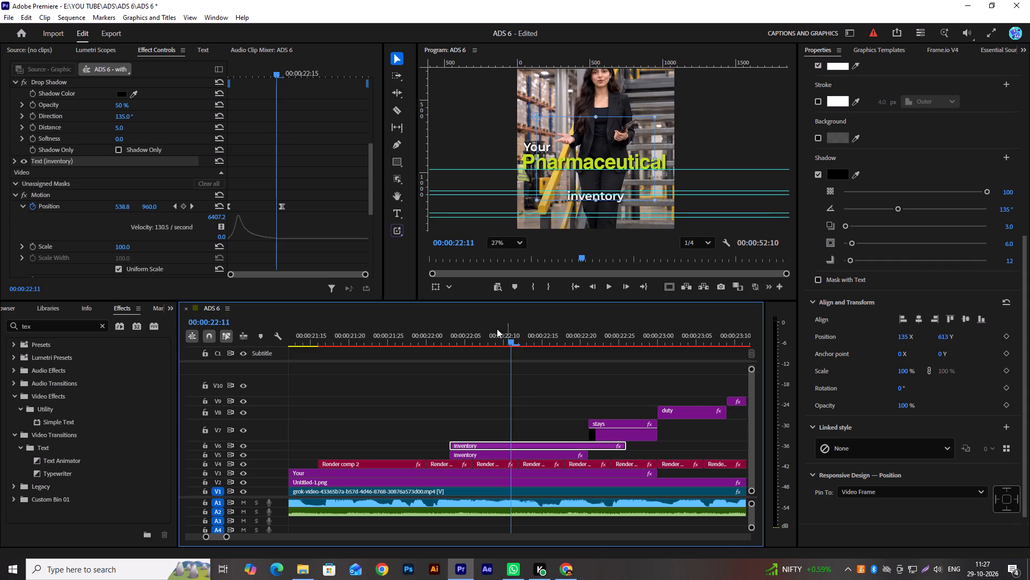
{"action": "left_click", "coordinate": [193, 207]}
{"action": "left_click_drag", "start_coordinate": [118, 207], "coordinate": [122, 205]}
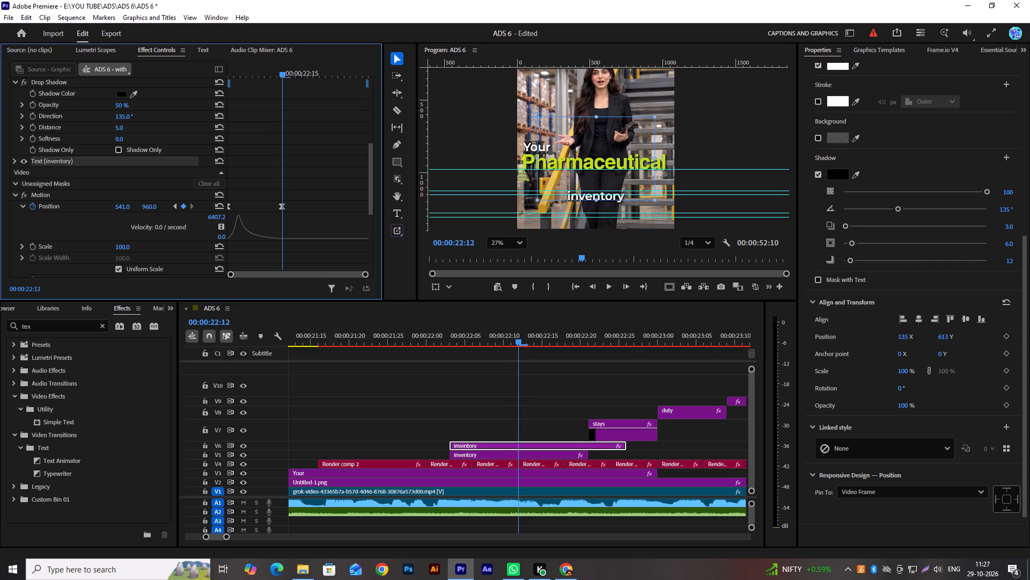
{"action": "left_click_drag", "start_coordinate": [122, 205], "coordinate": [259, 213]}
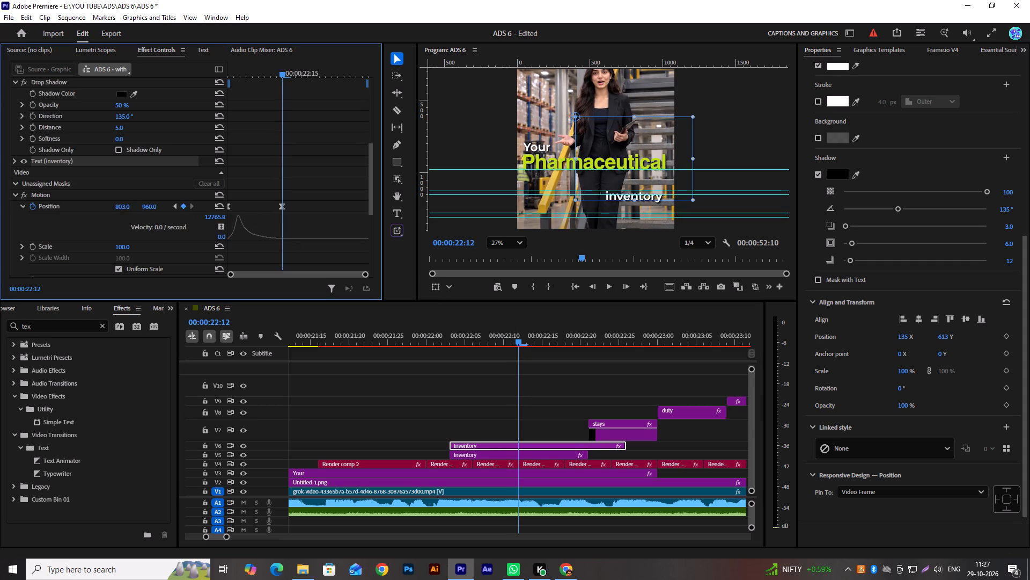
{"action": "left_click_drag", "start_coordinate": [259, 213], "coordinate": [263, 213]}
{"action": "double_click", "coordinate": [127, 205]}
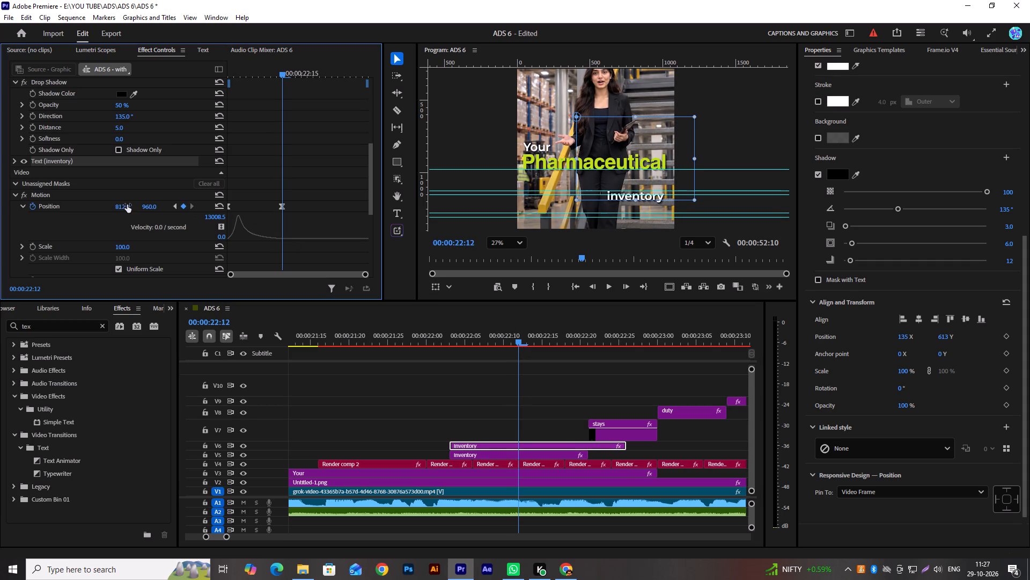
{"action": "triple_click", "coordinate": [130, 206]}
{"action": "left_click_drag", "start_coordinate": [154, 206], "coordinate": [70, 228]}
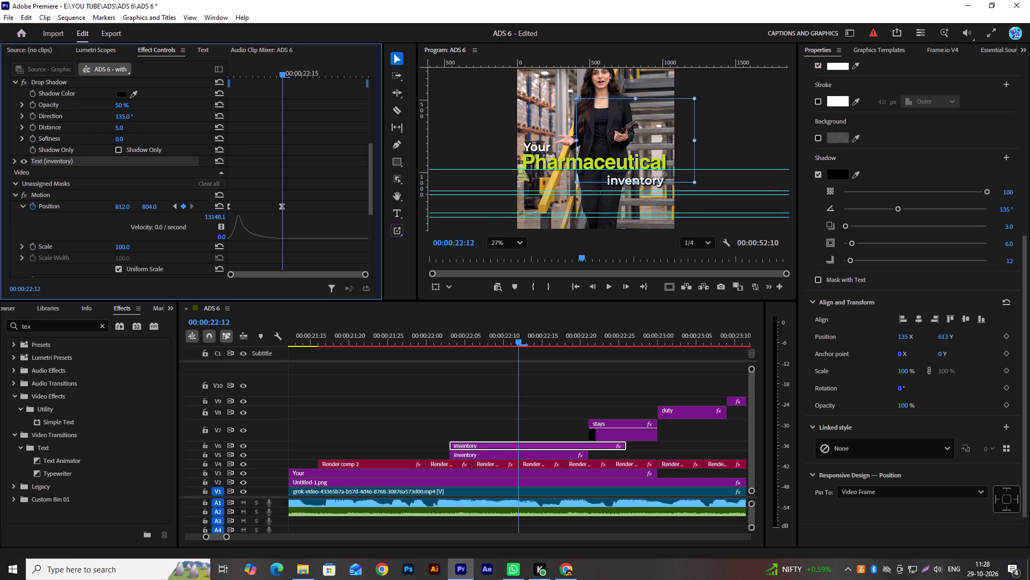
{"action": "left_click_drag", "start_coordinate": [70, 228], "coordinate": [68, 229]}
{"action": "scroll", "coordinate": [668, 139], "scroll_direction": "up", "scroll_amount": 8}
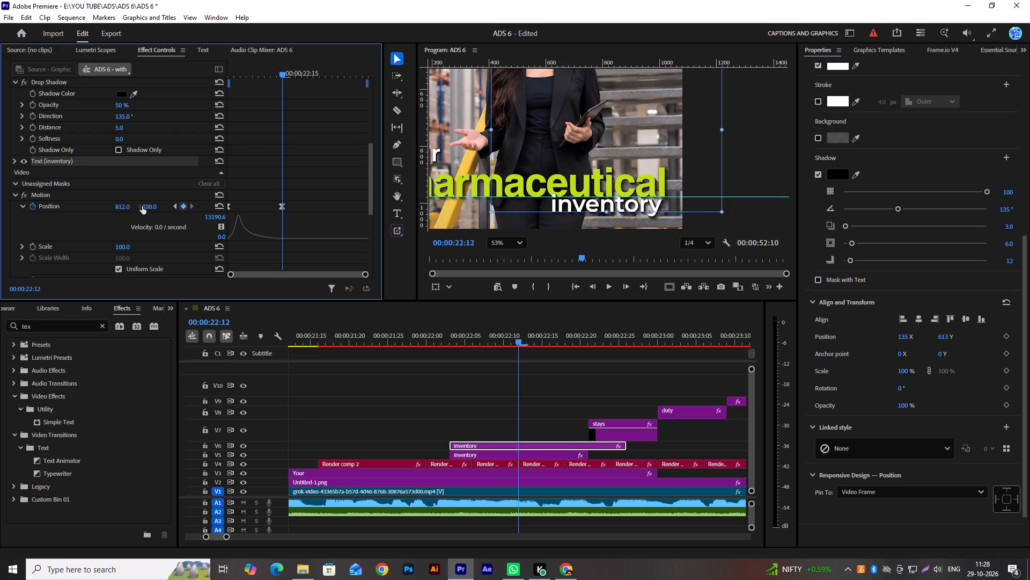
{"action": "left_click_drag", "start_coordinate": [148, 207], "coordinate": [160, 205]}
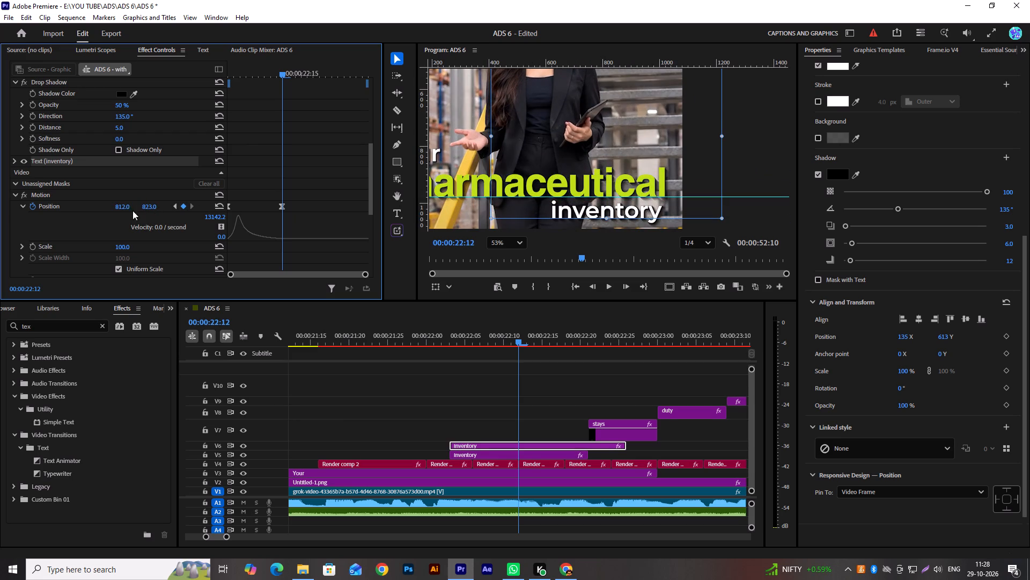
{"action": "left_click_drag", "start_coordinate": [119, 209], "coordinate": [126, 207]}
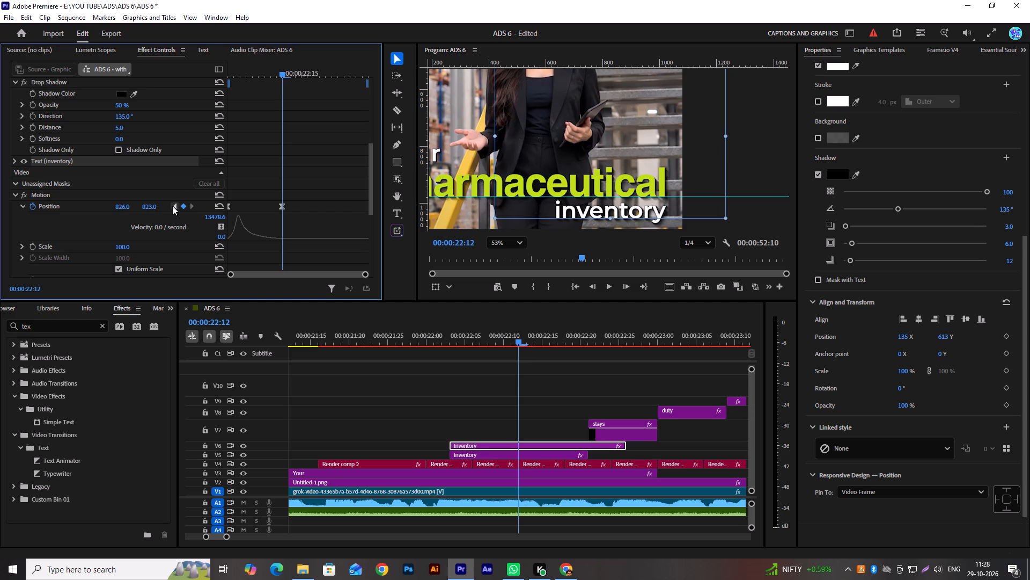
Set the vertical Position of the inventory text's first keyframe at 00:00:22:03 to 823 and play back the animation.
{"action": "left_click", "coordinate": [172, 206]}
{"action": "left_click", "coordinate": [146, 205]}
{"action": "type", "text": "823"}
{"action": "key", "text": "Return"}
{"action": "key", "text": "space"}
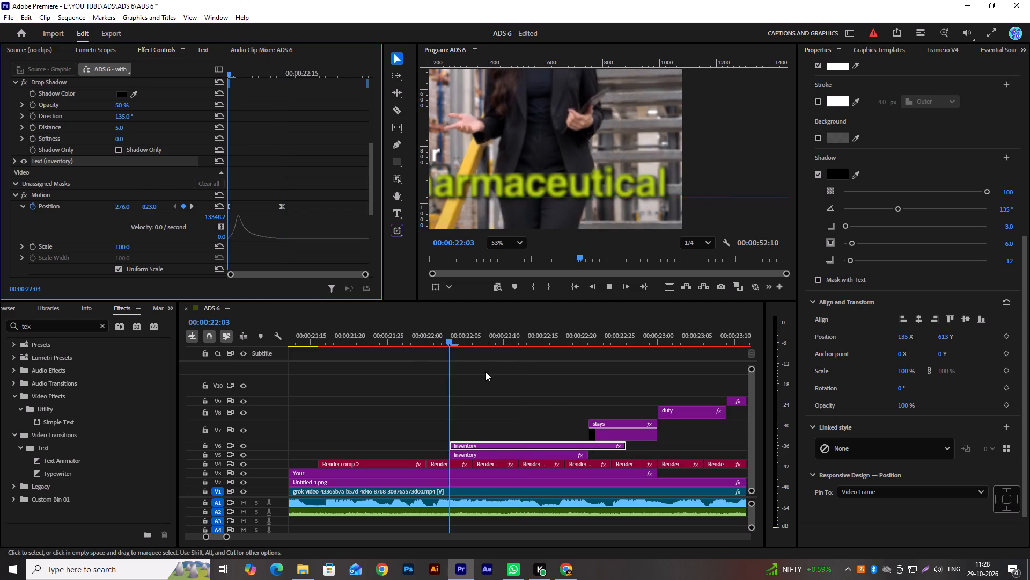
{"action": "key", "text": "space"}
{"action": "scroll", "coordinate": [489, 379], "scroll_direction": "down", "scroll_amount": 3}
{"action": "key", "text": "space"}
{"action": "key", "text": "space"}
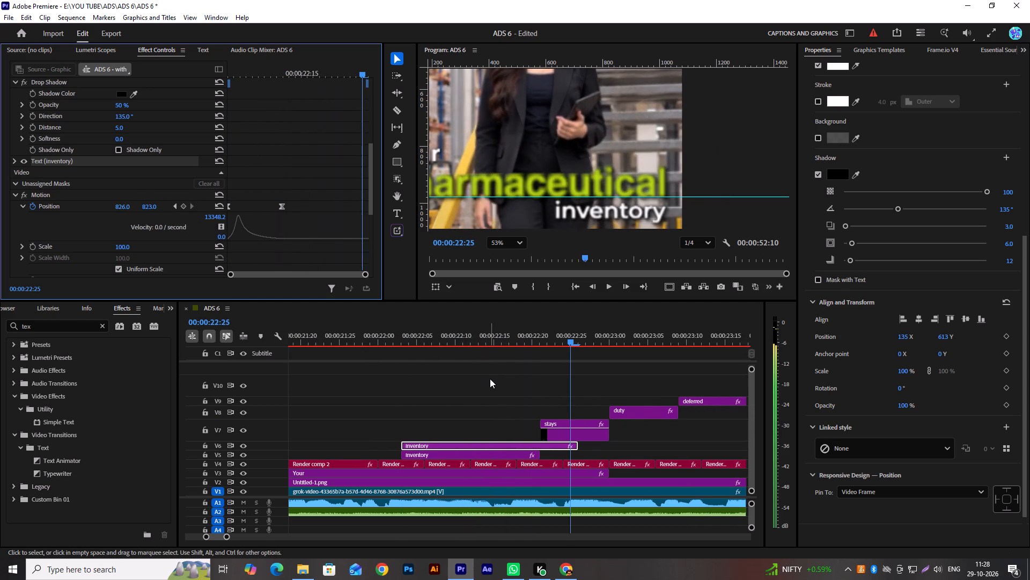
Trim the end of the inventory template clip on V6 back to the start of the stays clip.
{"action": "scroll", "coordinate": [521, 396], "scroll_direction": "down", "scroll_amount": 2}
{"action": "left_click_drag", "start_coordinate": [545, 446], "coordinate": [509, 443]}
Replace the plain inventory caption on V5 by deleting it and moving the V6 inventory template clip down into its place.
{"action": "left_click", "coordinate": [469, 454]}
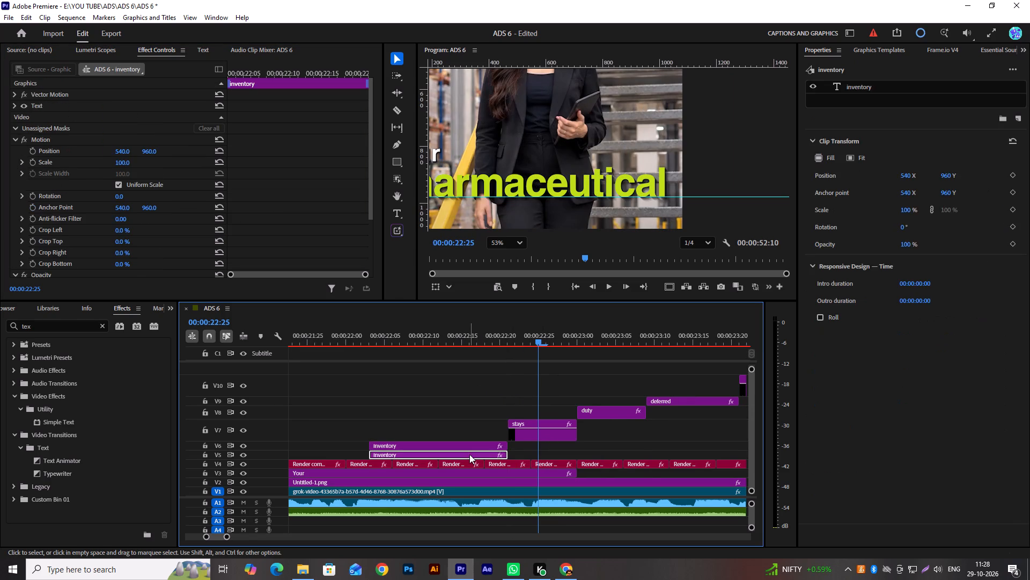
{"action": "key", "text": "Delete"}
{"action": "left_click_drag", "start_coordinate": [467, 448], "coordinate": [468, 453]}
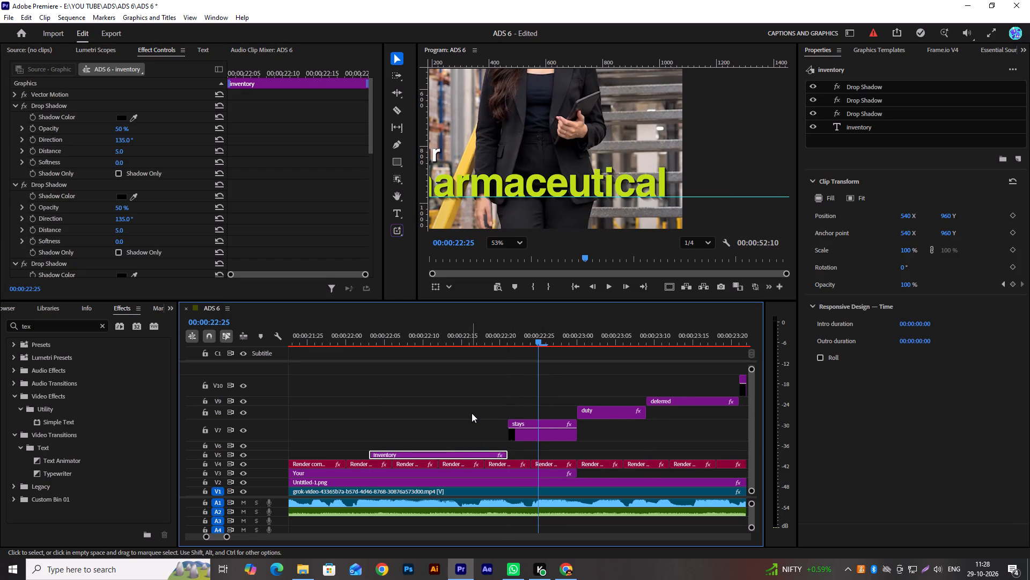
Move the stays caption from V7 down to V5, directly after the inventory clip.
{"action": "scroll", "coordinate": [472, 413], "scroll_direction": "up", "scroll_amount": 2}
{"action": "scroll", "coordinate": [472, 413], "scroll_direction": "down", "scroll_amount": 4}
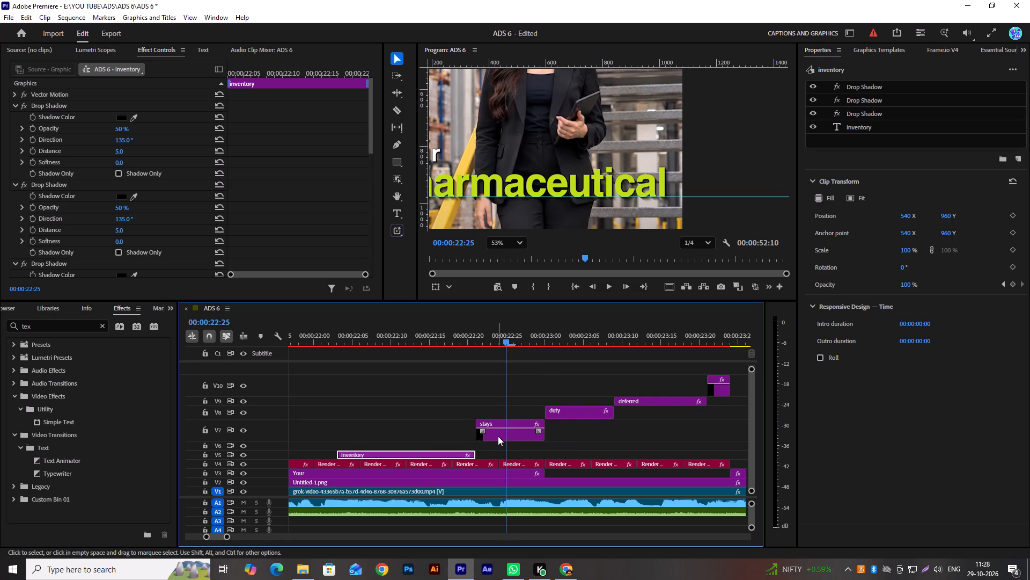
{"action": "left_click_drag", "start_coordinate": [498, 432], "coordinate": [498, 452]}
{"action": "left_click", "coordinate": [499, 453]}
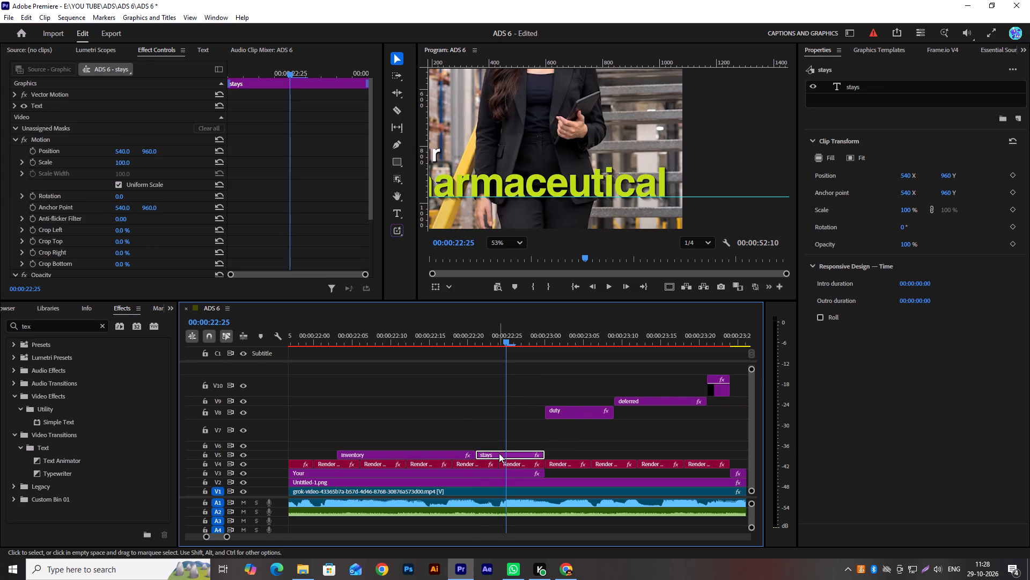
Set the stays caption's font to Montserrat SemiBold at size 80.
{"action": "left_click", "coordinate": [865, 89]}
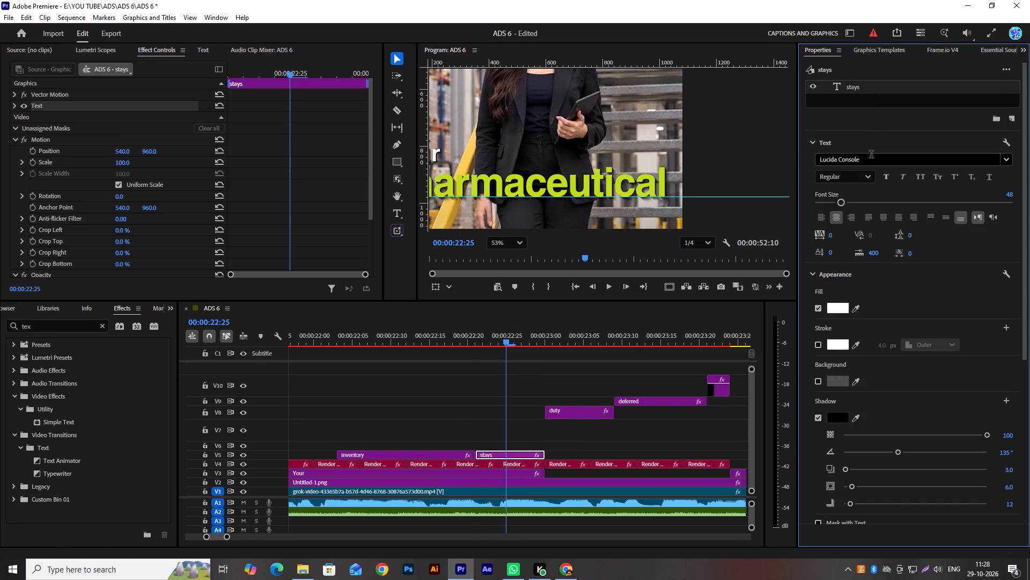
{"action": "left_click", "coordinate": [871, 155]}
{"action": "key", "text": "s"}
{"action": "key", "text": "BackSpace"}
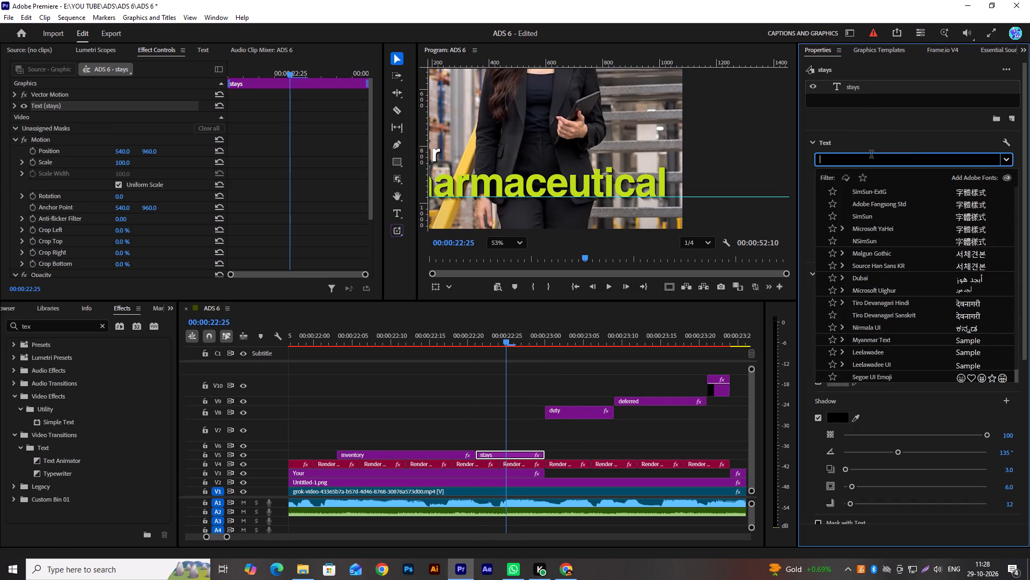
{"action": "type", "text": "co"}
{"action": "key", "text": "BackSpace"}
{"action": "key", "text": "BackSpace"}
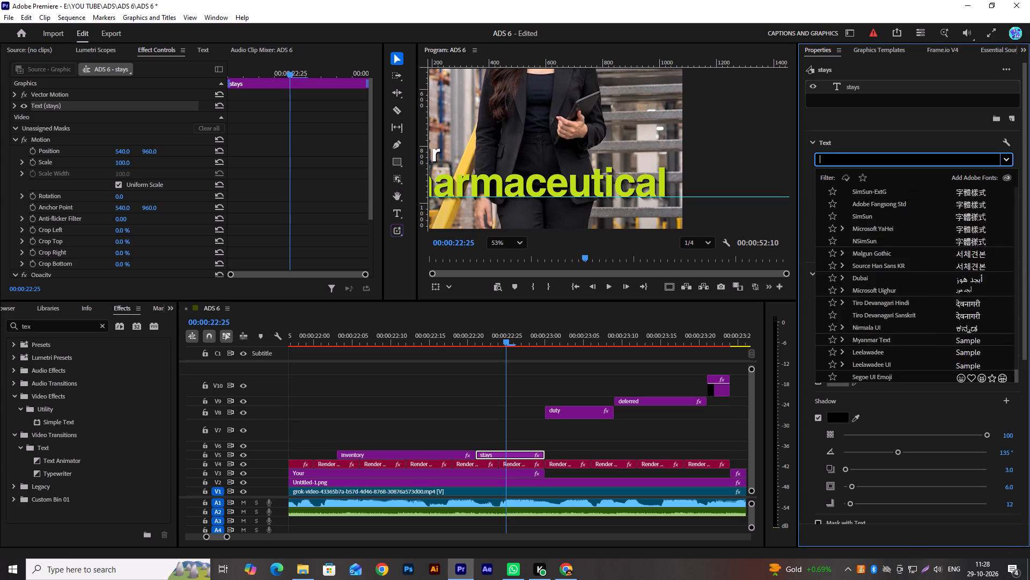
{"action": "type", "text": "mont"}
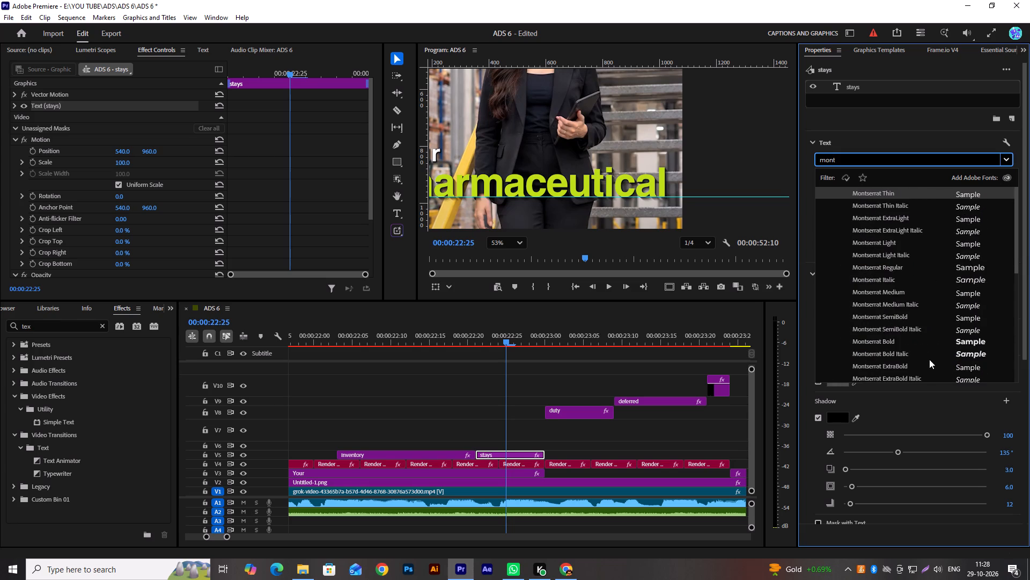
{"action": "left_click", "coordinate": [884, 316]}
{"action": "left_click", "coordinate": [1009, 193]}
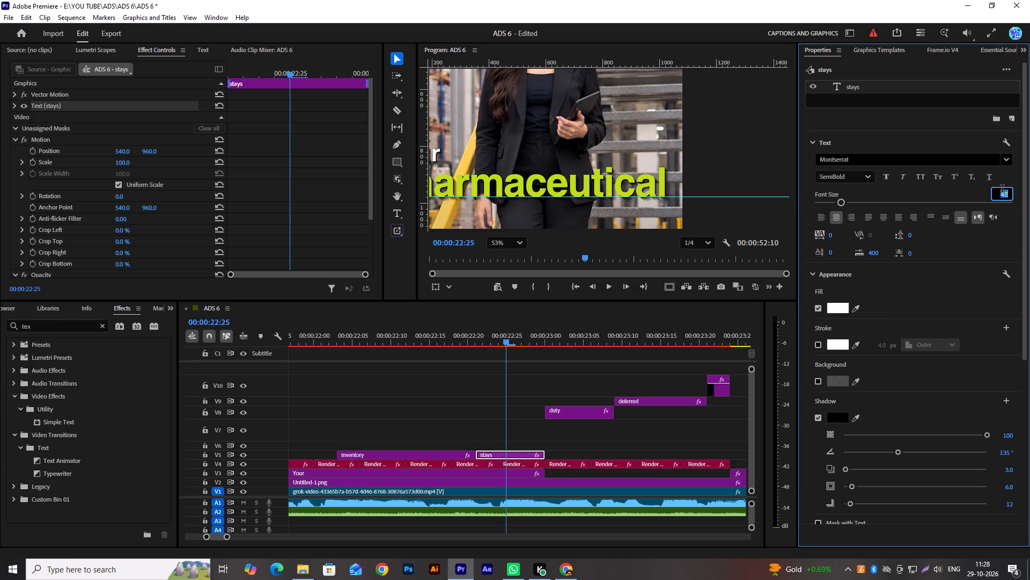
{"action": "type", "text": "80"}
{"action": "key", "text": "Return"}
Set the stays clip's Motion Position to 919, 182 so the word sits under the right end of Pharmaceutical.
{"action": "left_click_drag", "start_coordinate": [157, 150], "coordinate": [153, 151]}
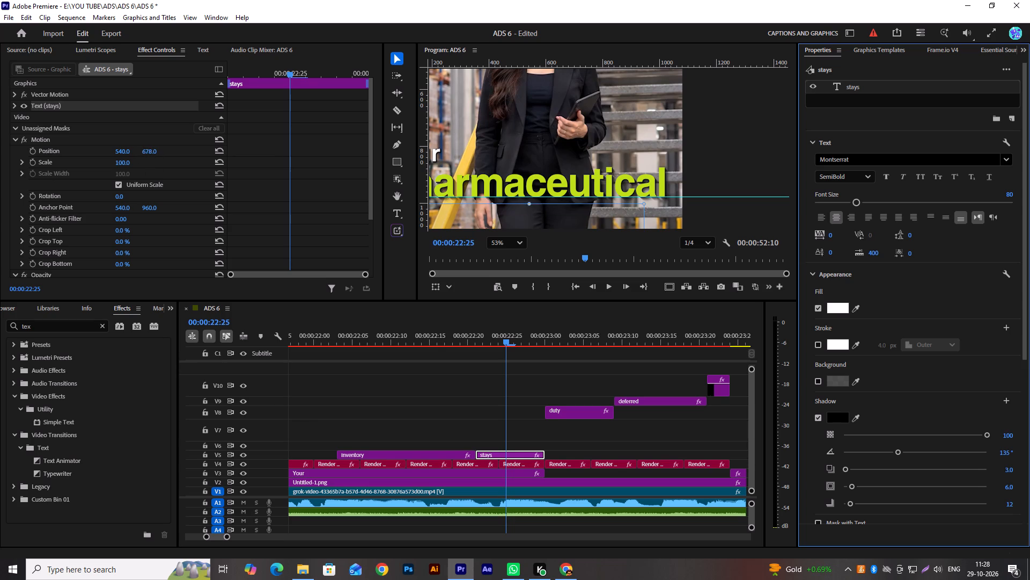
{"action": "left_click_drag", "start_coordinate": [153, 151], "coordinate": [94, 177]}
{"action": "left_click_drag", "start_coordinate": [139, 151], "coordinate": [0, 197]}
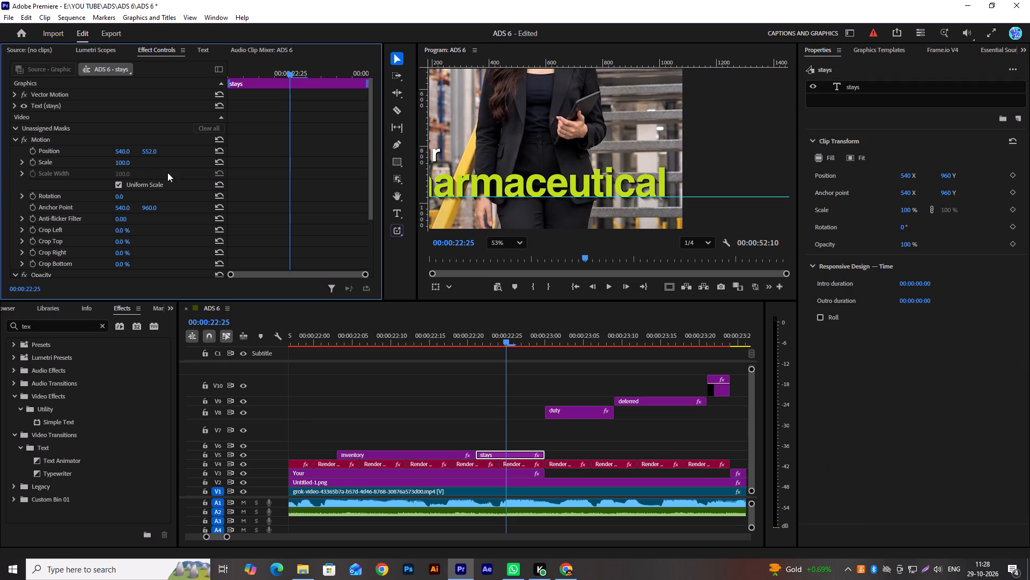
{"action": "left_click_drag", "start_coordinate": [151, 148], "coordinate": [127, 156]}
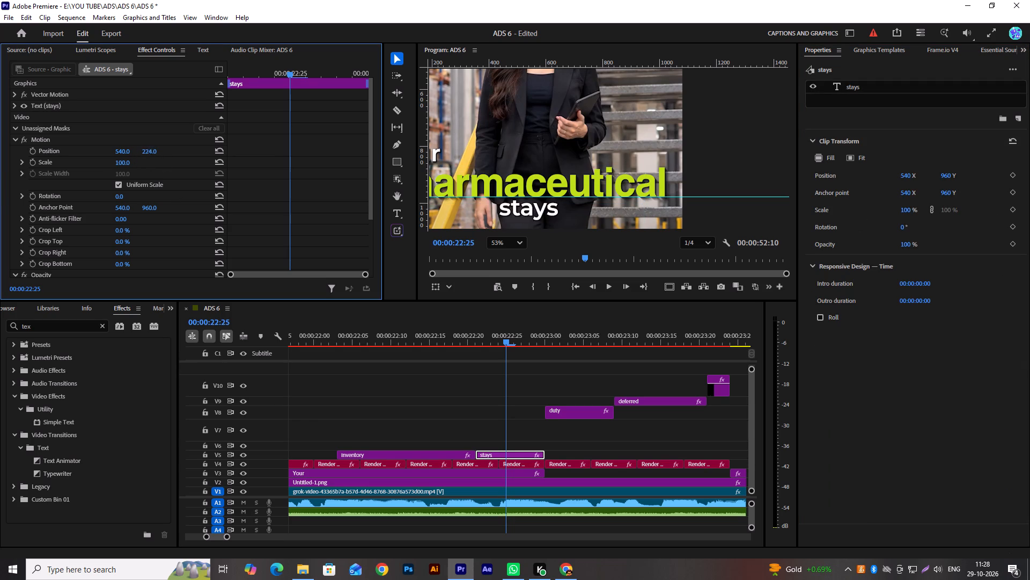
{"action": "left_click_drag", "start_coordinate": [127, 156], "coordinate": [105, 160]}
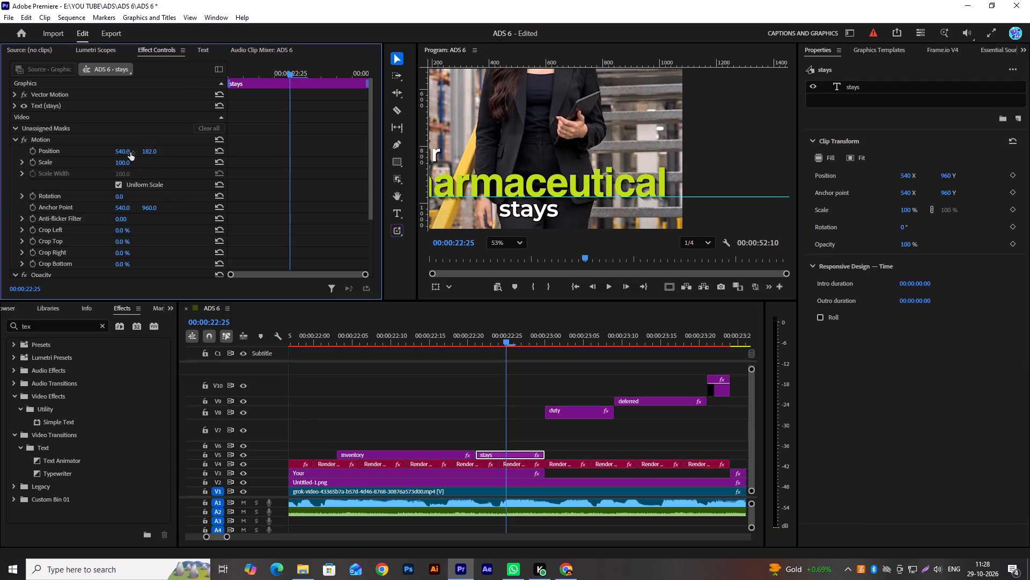
{"action": "left_click_drag", "start_coordinate": [121, 152], "coordinate": [311, 143]}
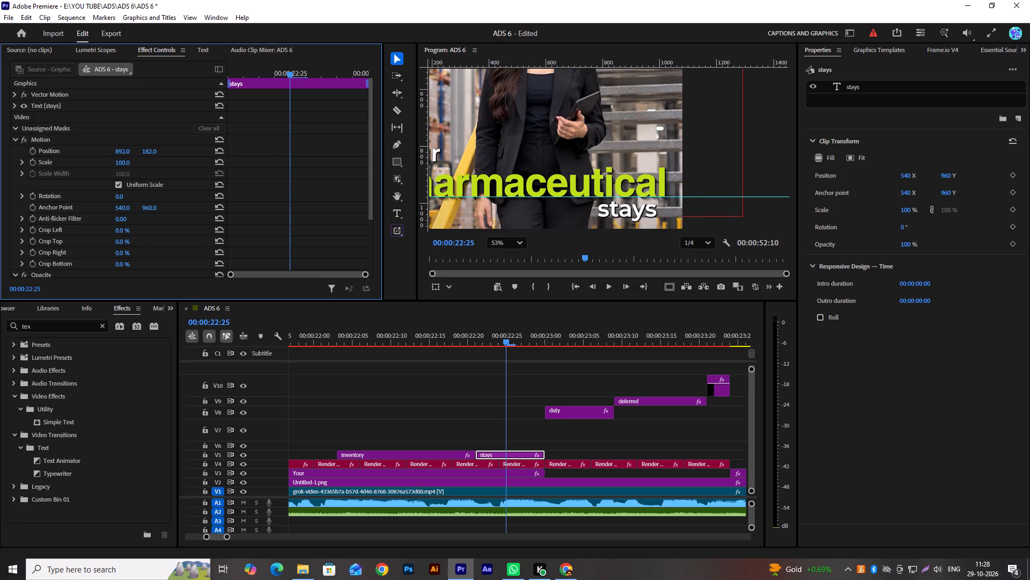
{"action": "left_click_drag", "start_coordinate": [311, 143], "coordinate": [325, 141]}
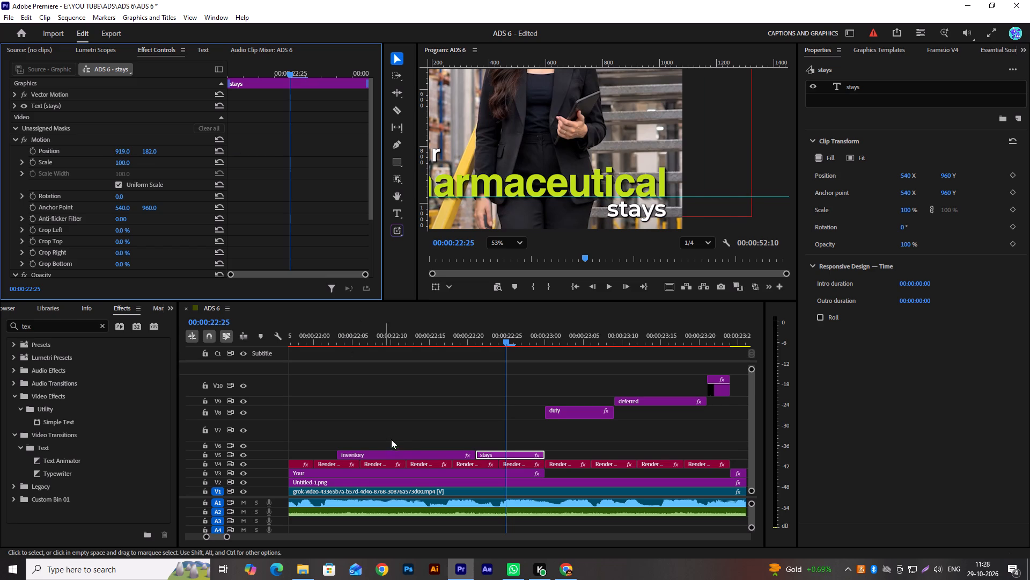
Copy a Drop Shadow effect from the inventory clip, paste it three times onto the stays clip, and play back both captions.
{"action": "left_click", "coordinate": [413, 453]}
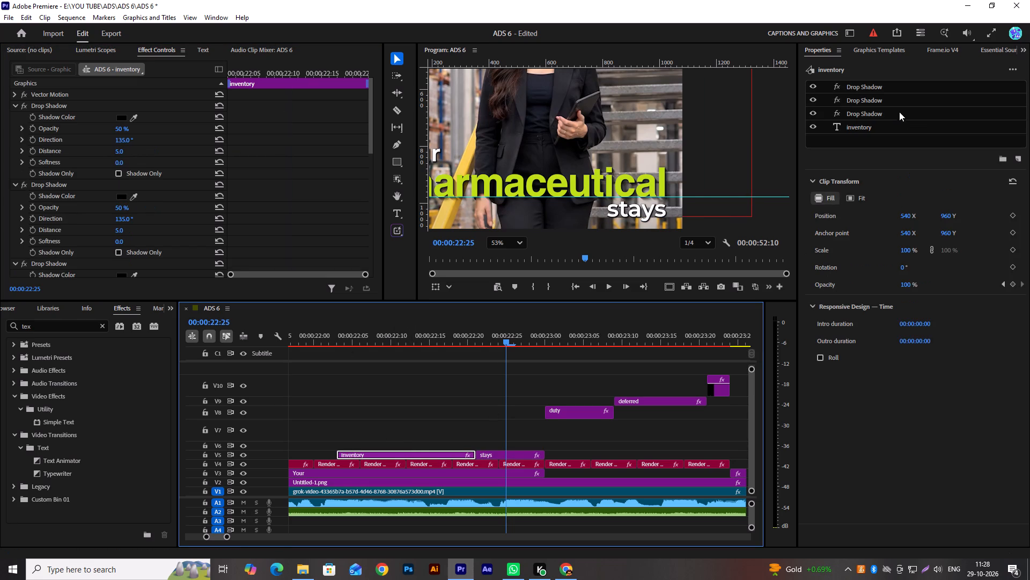
{"action": "left_click", "coordinate": [897, 110]}
{"action": "key", "text": "ctrl+c"}
{"action": "left_click", "coordinate": [516, 454]}
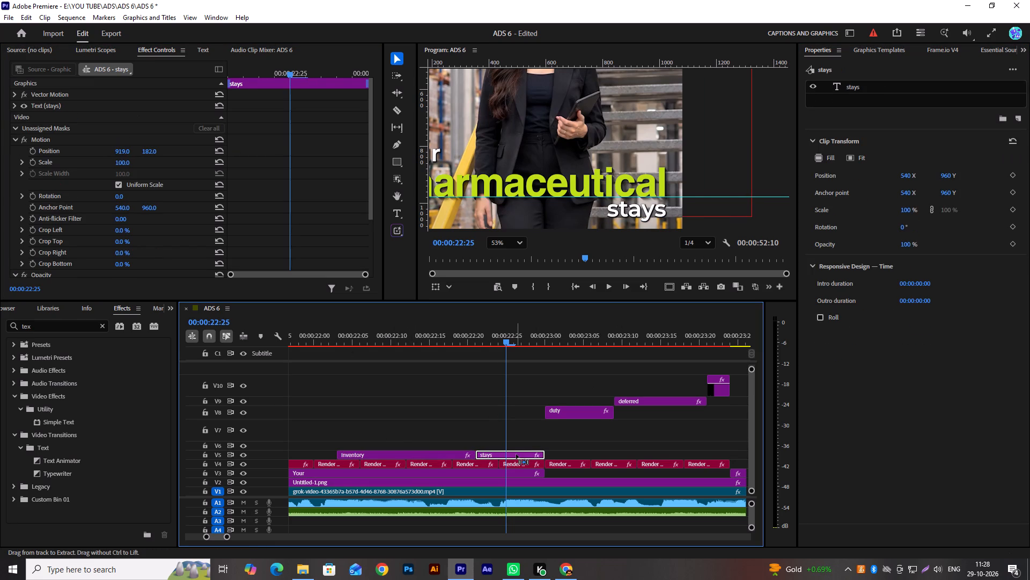
{"action": "key", "text": "ctrl+v"}
{"action": "key", "text": "ctrl+v"}
{"action": "key", "text": "ctrl+v"}
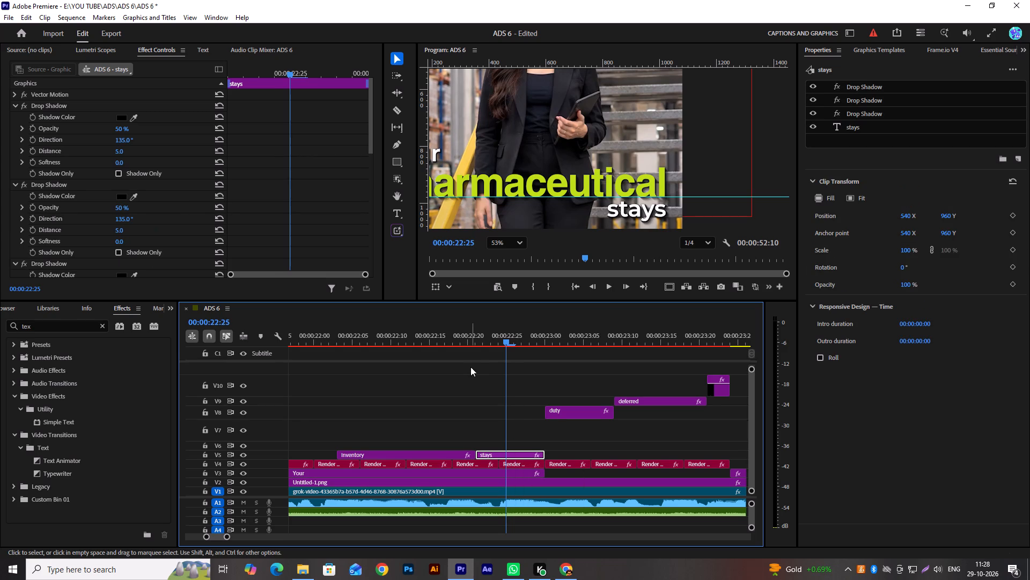
{"action": "left_click_drag", "start_coordinate": [469, 340], "coordinate": [381, 371]}
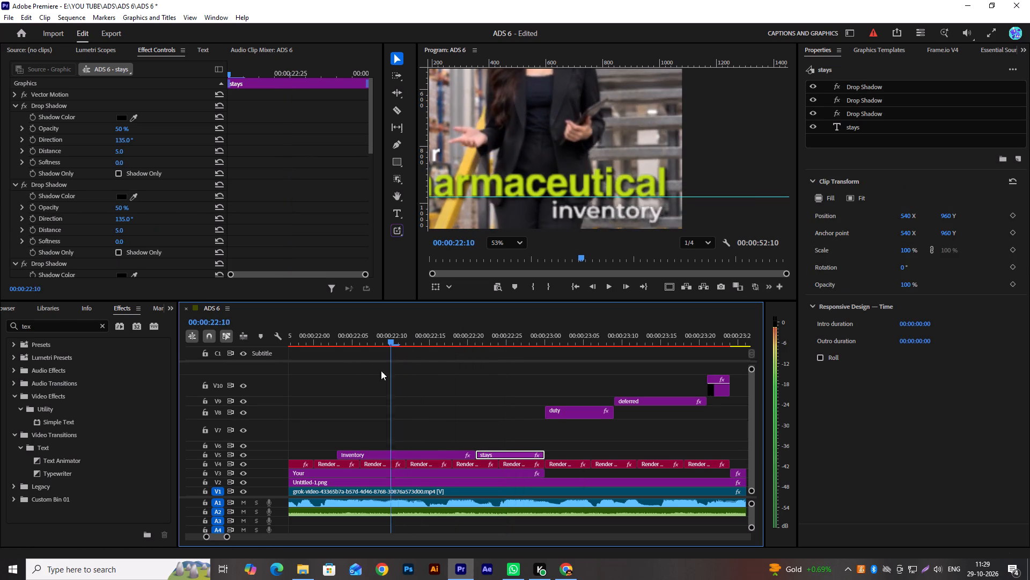
{"action": "left_click_drag", "start_coordinate": [381, 371], "coordinate": [336, 387]}
{"action": "key", "text": "space"}
{"action": "key", "text": "space"}
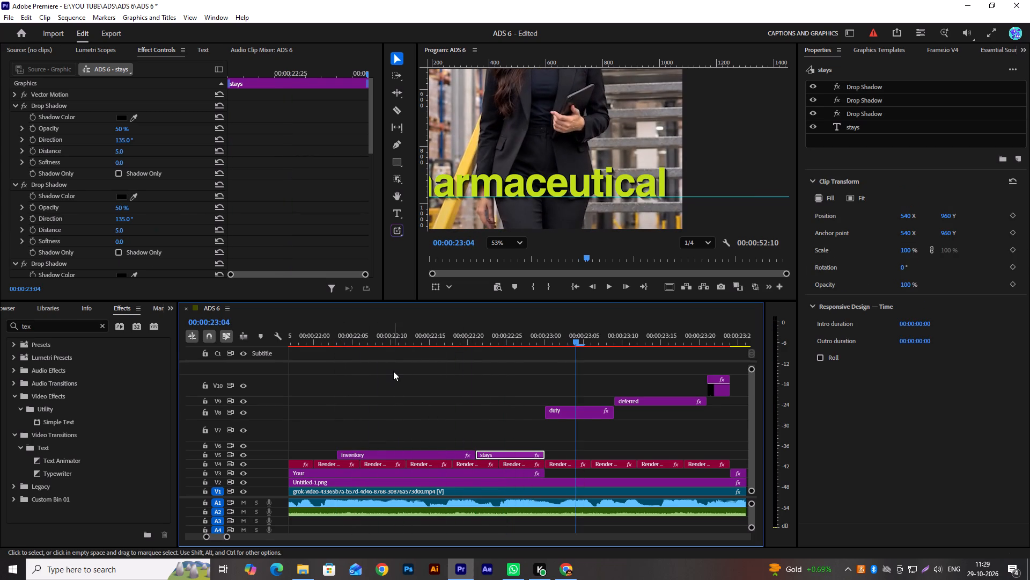
Place the down to up text template on V7, starting at the beginning of the duty caption.
{"action": "scroll", "coordinate": [393, 371], "scroll_direction": "down", "scroll_amount": 9}
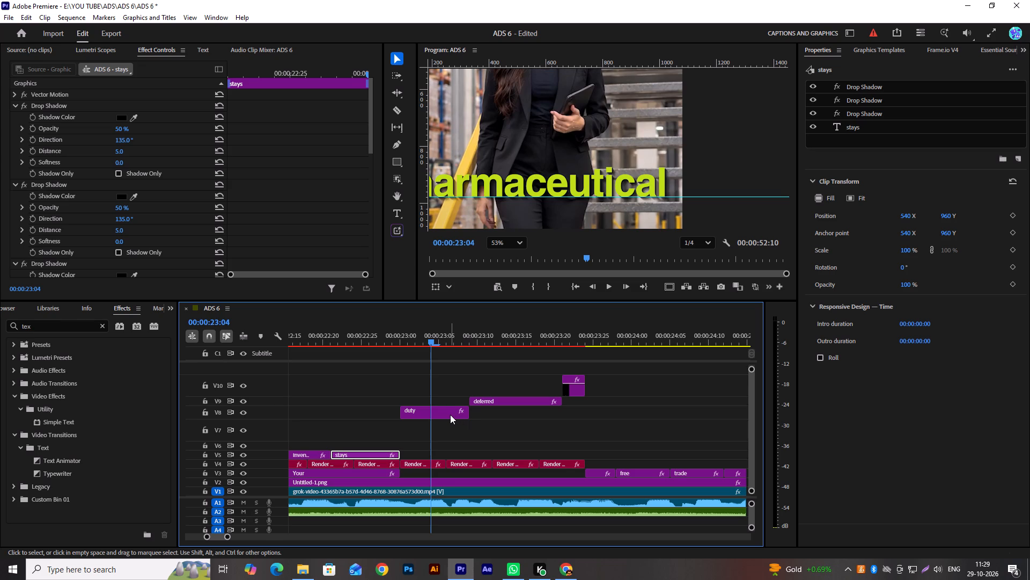
{"action": "left_click", "coordinate": [446, 416]}
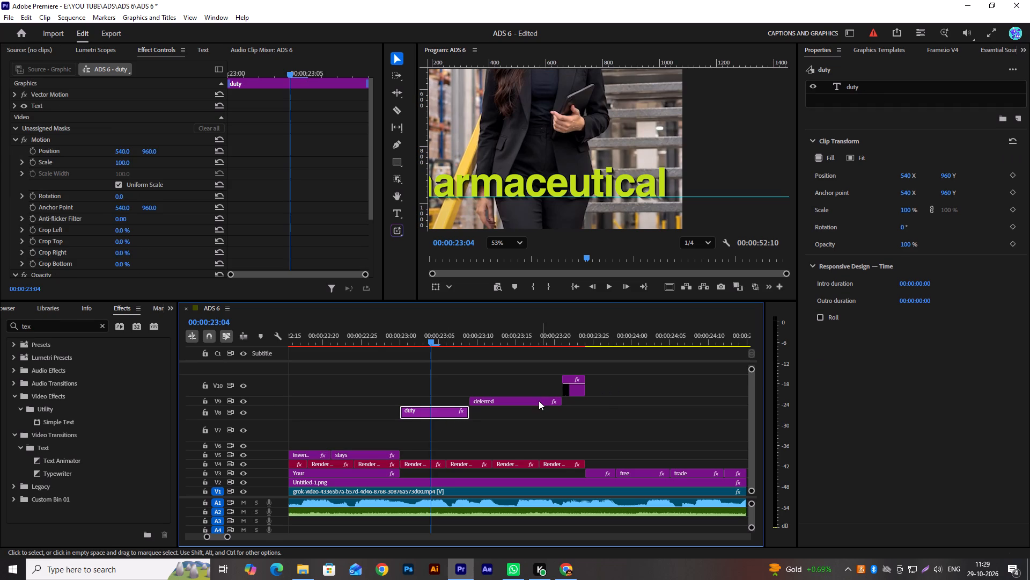
{"action": "left_click", "coordinate": [863, 85]}
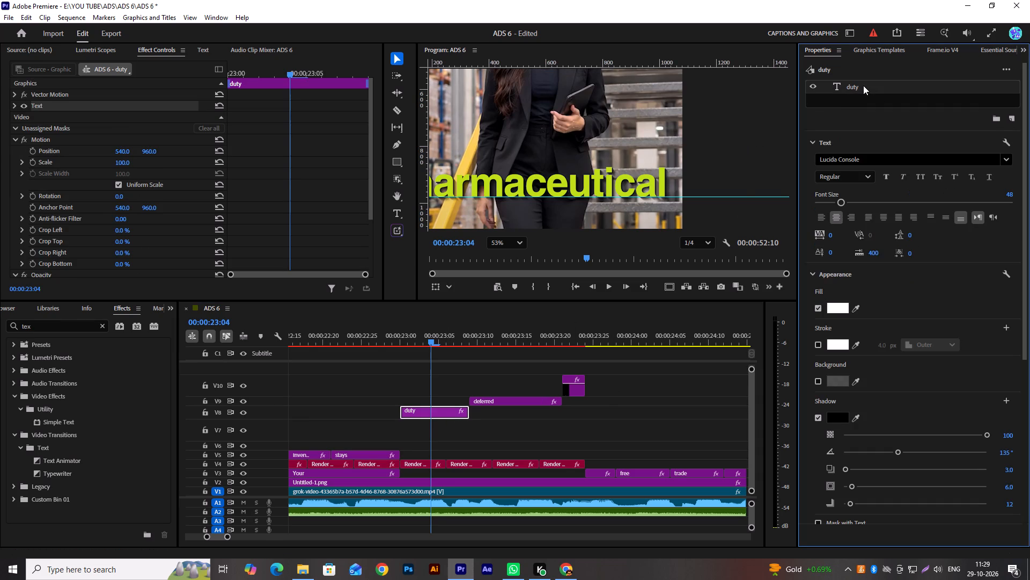
{"action": "left_click", "coordinate": [881, 51]}
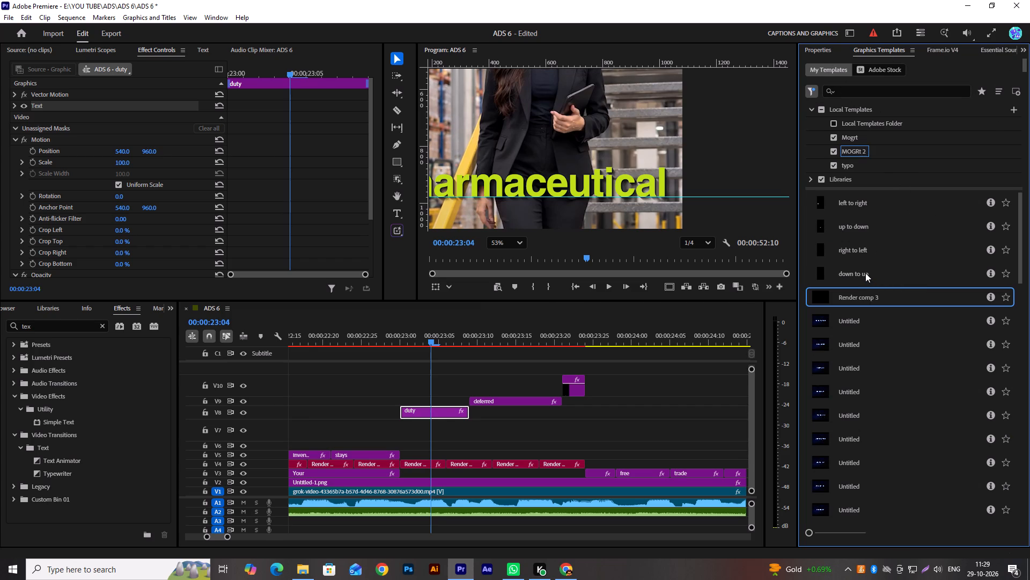
{"action": "left_click_drag", "start_coordinate": [865, 273], "coordinate": [412, 432]}
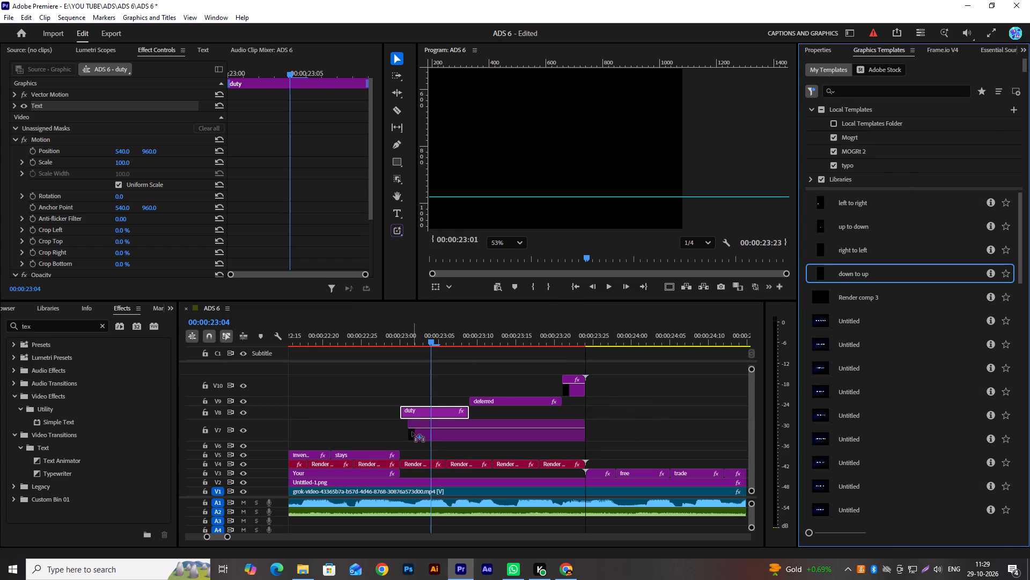
{"action": "left_click_drag", "start_coordinate": [412, 432], "coordinate": [401, 436]}
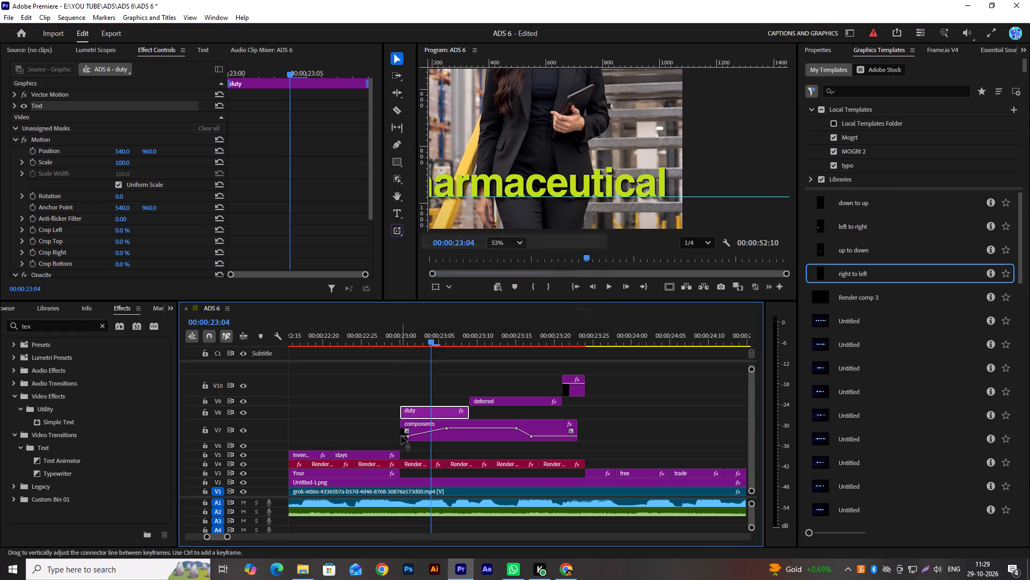
Delete the two fade-out Opacity keyframes near the end of the components template clip.
{"action": "scroll", "coordinate": [344, 195], "scroll_direction": "down", "scroll_amount": 9}
{"action": "scroll", "coordinate": [344, 195], "scroll_direction": "up", "scroll_amount": 1}
{"action": "scroll", "coordinate": [344, 195], "scroll_direction": "down", "scroll_amount": 3}
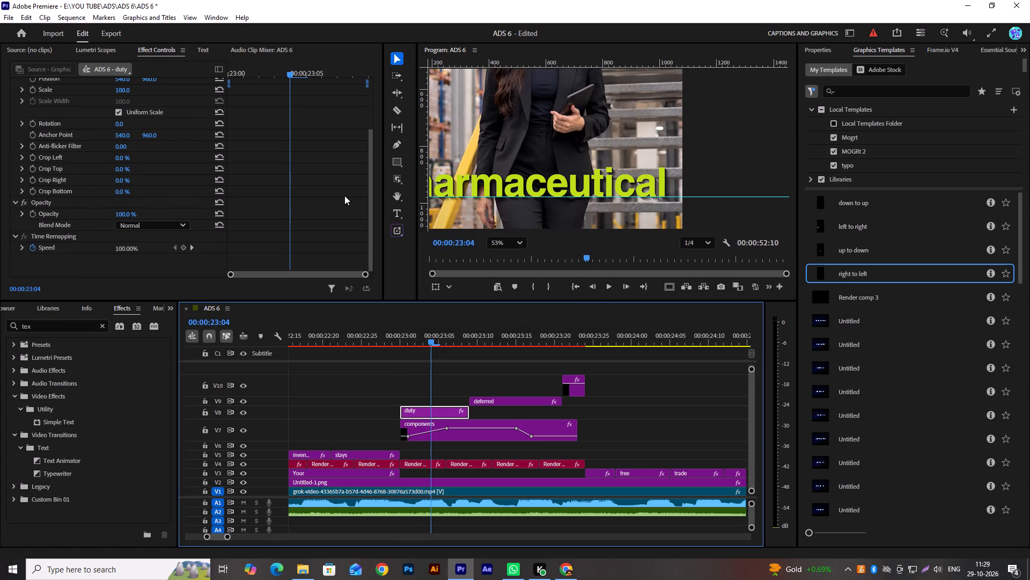
{"action": "scroll", "coordinate": [344, 195], "scroll_direction": "down", "scroll_amount": 7}
{"action": "left_click", "coordinate": [457, 440]}
{"action": "scroll", "coordinate": [342, 273], "scroll_direction": "down", "scroll_amount": 6}
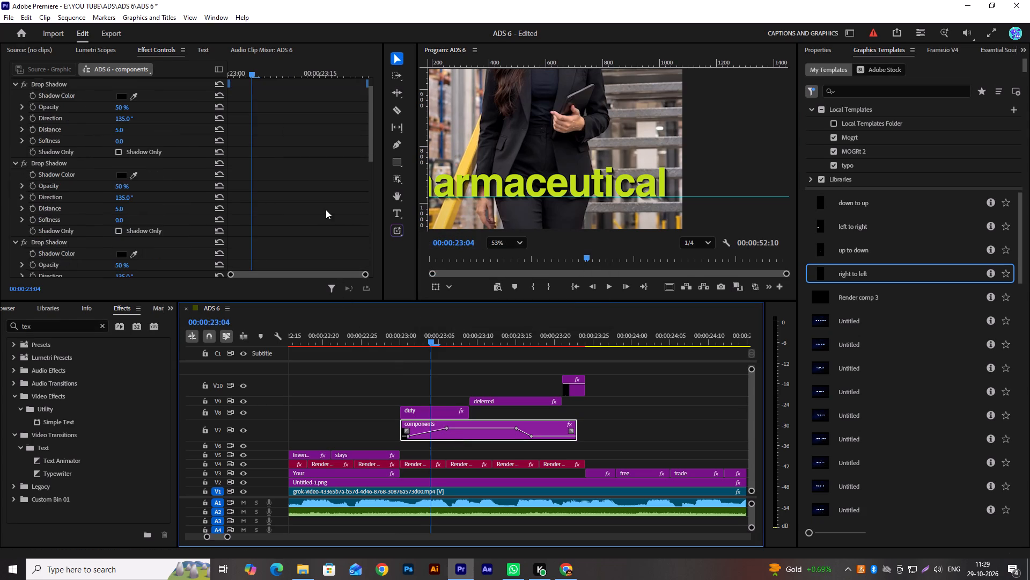
{"action": "scroll", "coordinate": [326, 209], "scroll_direction": "down", "scroll_amount": 4}
{"action": "left_click_drag", "start_coordinate": [371, 137], "coordinate": [374, 224]}
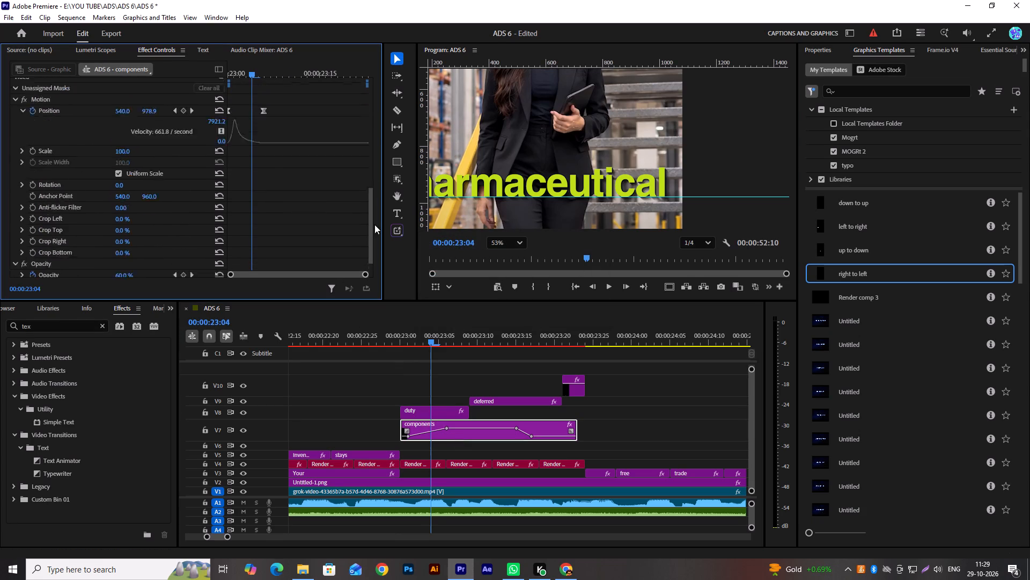
{"action": "left_click_drag", "start_coordinate": [374, 224], "coordinate": [376, 231]}
{"action": "left_click_drag", "start_coordinate": [291, 215], "coordinate": [352, 262]}
{"action": "key", "text": "Delete"}
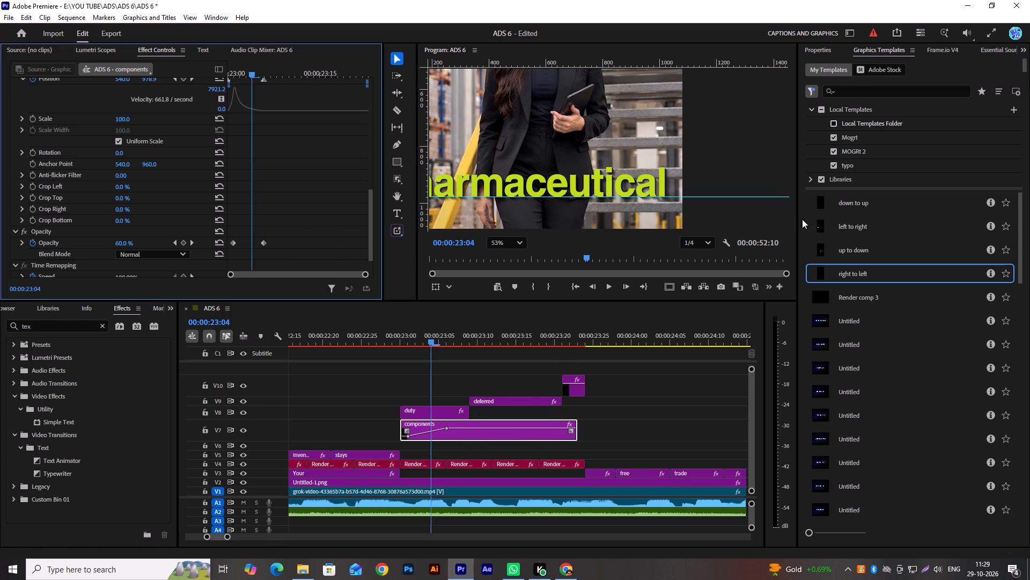
Replace the template clip's text with Duty deferred.
{"action": "left_click", "coordinate": [838, 51]}
{"action": "double_click", "coordinate": [873, 128]}
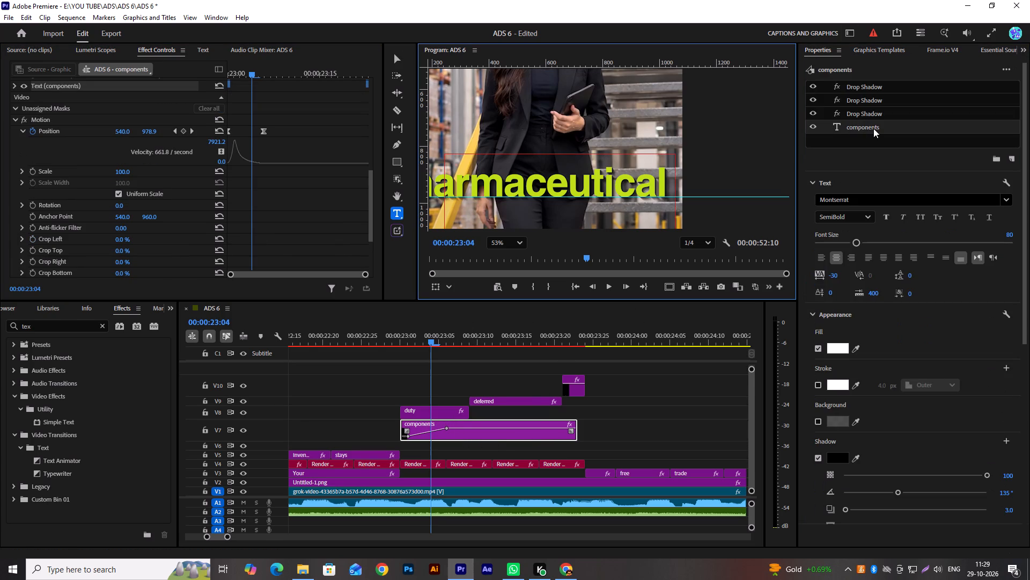
{"action": "type", "text": "Duty"}
{"action": "key", "text": "space"}
{"action": "type", "text": "def"}
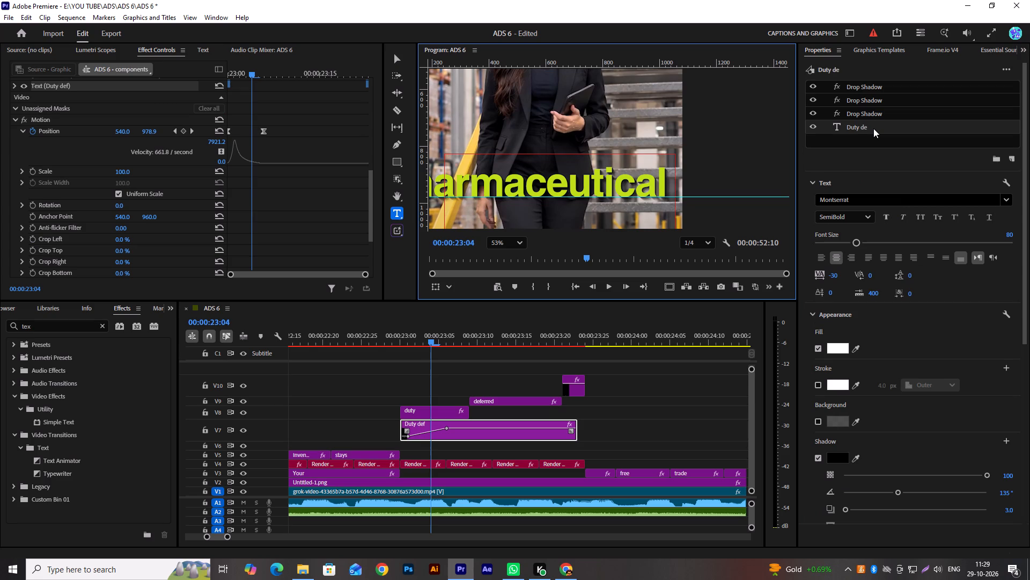
{"action": "type", "text": "err"}
{"action": "type", "text": "ed"}
Trim the Duty deferred clip to end with the deferred caption, and delete the separate duty and deferred captions from V8 and V9.
{"action": "left_click", "coordinate": [190, 132]}
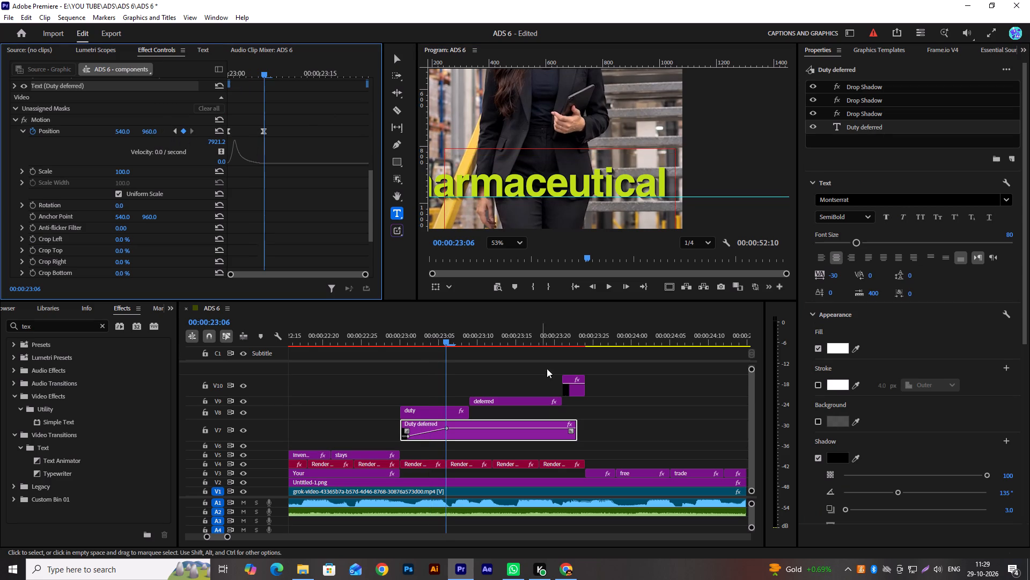
{"action": "left_click_drag", "start_coordinate": [432, 376], "coordinate": [509, 410]}
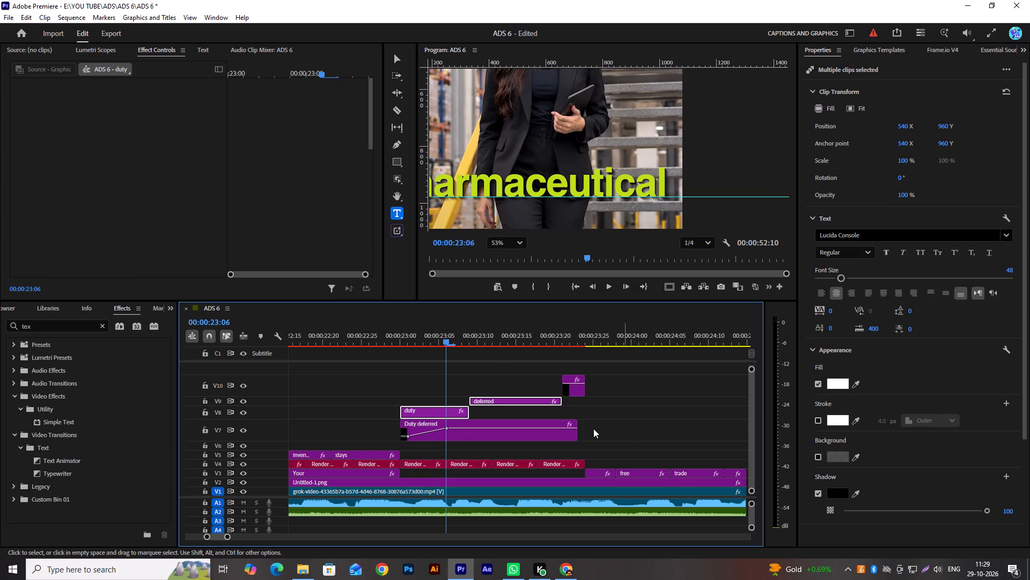
{"action": "left_click_drag", "start_coordinate": [575, 439], "coordinate": [558, 441]}
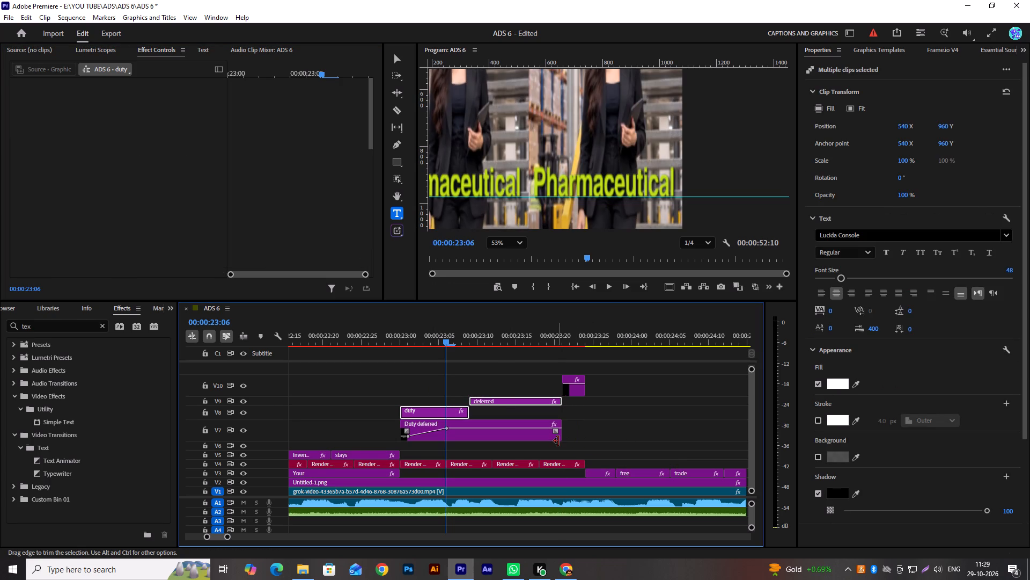
{"action": "key", "text": "Delete"}
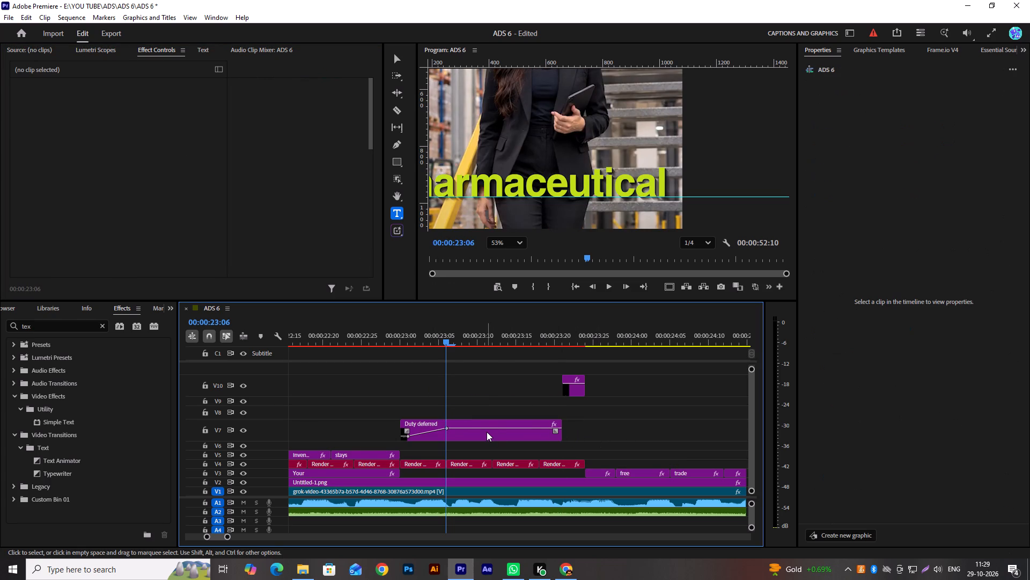
Move the Duty deferred clip from V7 down to V5, directly after the stays clip.
{"action": "left_click_drag", "start_coordinate": [487, 435], "coordinate": [484, 453]}
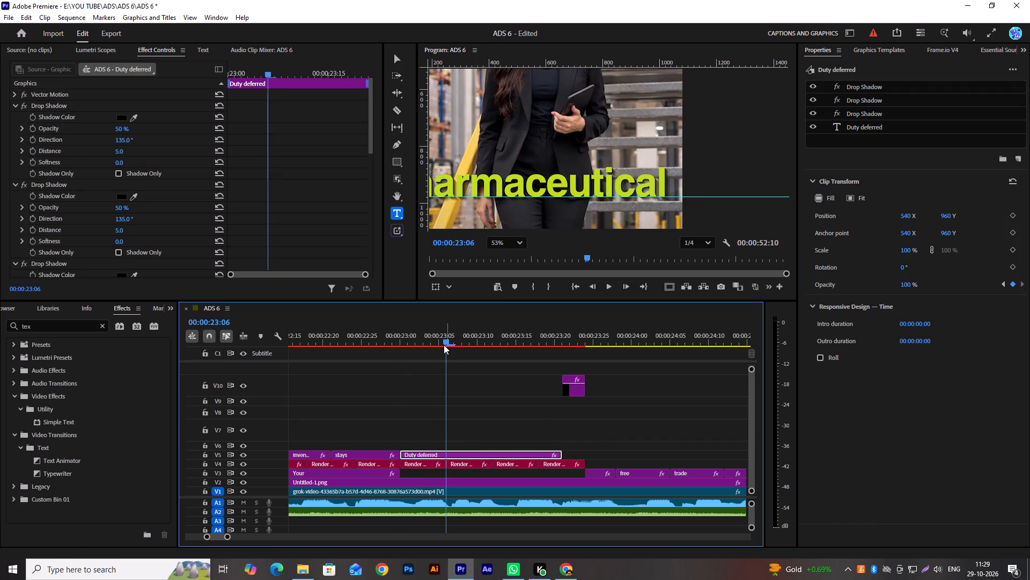
Set the vertical Motion Position of the Duty deferred clip to 631 at its 00:00:23:06 keyframe, placing the text under Pharmaceutical.
{"action": "left_click_drag", "start_coordinate": [446, 342], "coordinate": [447, 350]}
{"action": "scroll", "coordinate": [313, 166], "scroll_direction": "down", "scroll_amount": 6}
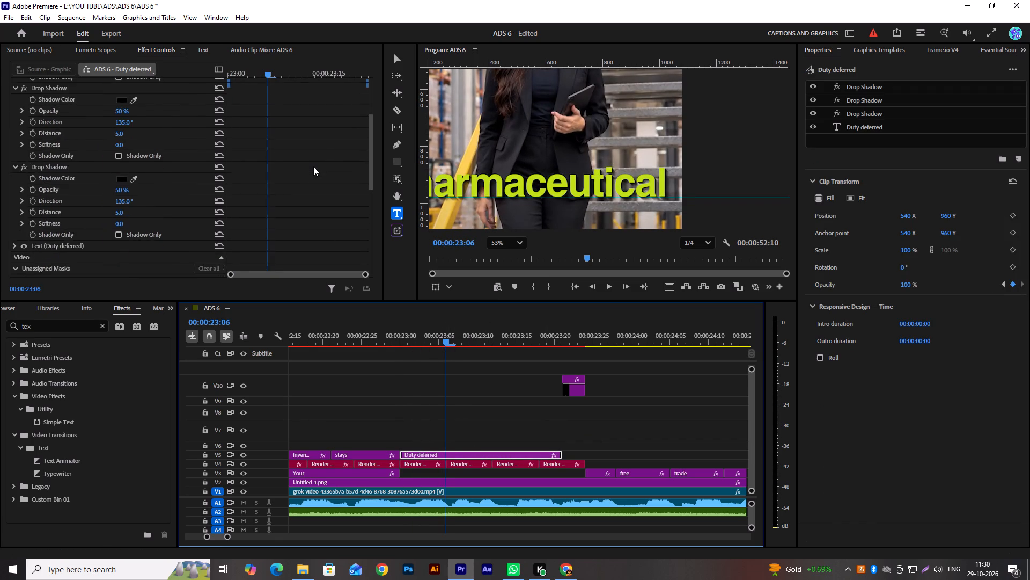
{"action": "scroll", "coordinate": [313, 166], "scroll_direction": "down", "scroll_amount": 7}
{"action": "scroll", "coordinate": [313, 166], "scroll_direction": "up", "scroll_amount": 1}
{"action": "scroll", "coordinate": [313, 166], "scroll_direction": "down", "scroll_amount": 11}
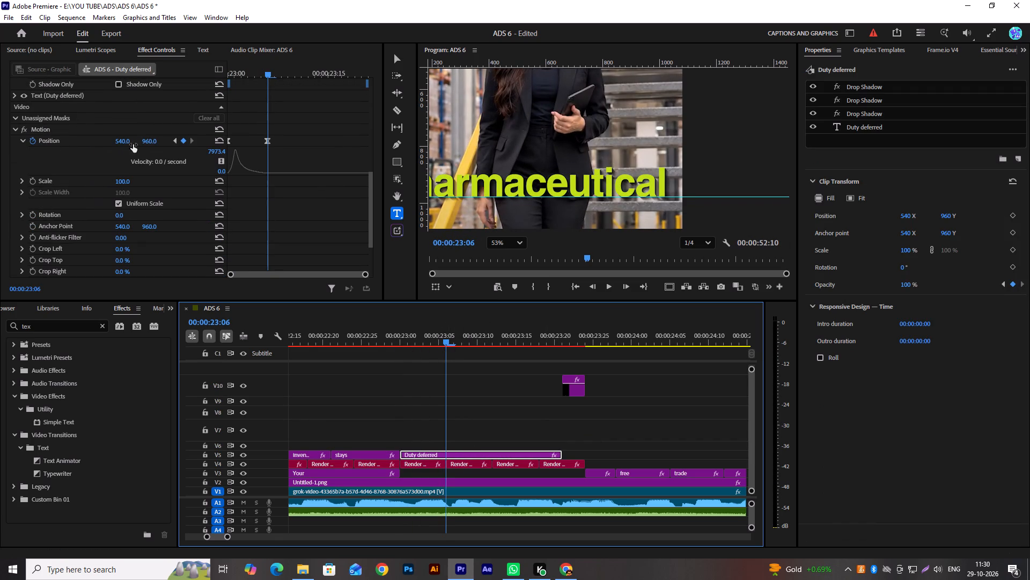
{"action": "left_click_drag", "start_coordinate": [152, 141], "coordinate": [95, 150]}
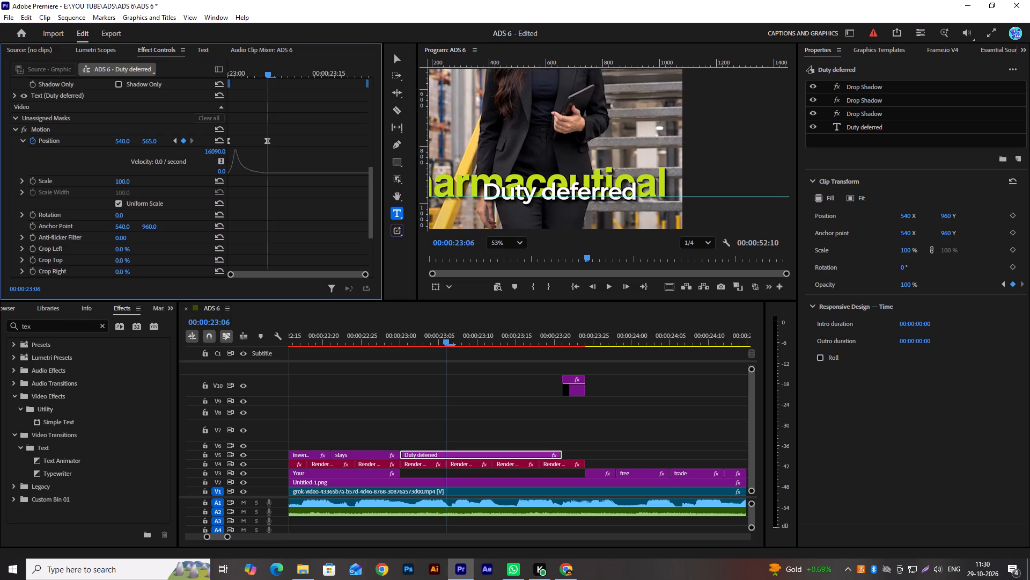
{"action": "left_click_drag", "start_coordinate": [95, 150], "coordinate": [129, 149]}
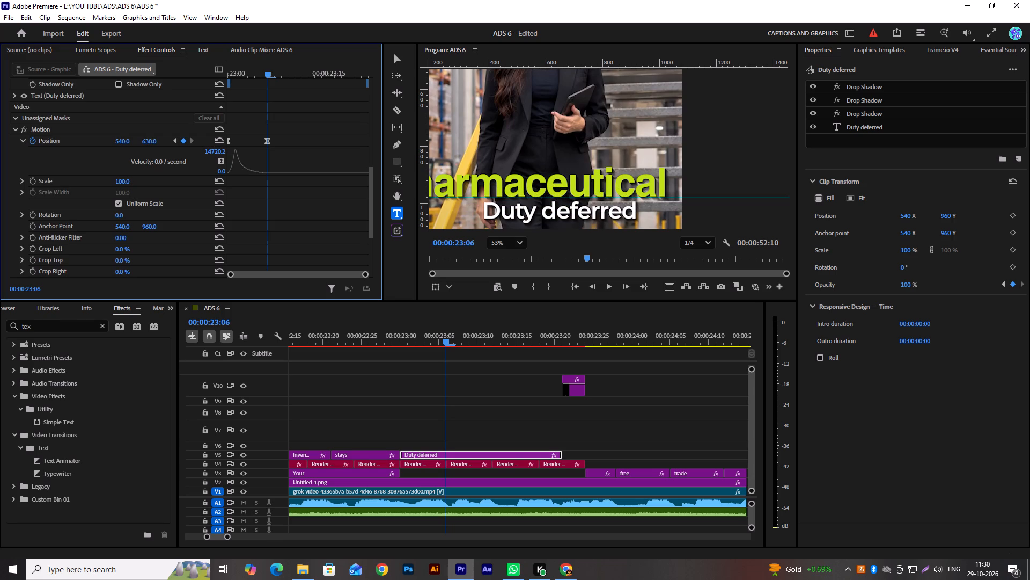
{"action": "left_click_drag", "start_coordinate": [129, 149], "coordinate": [129, 149]}
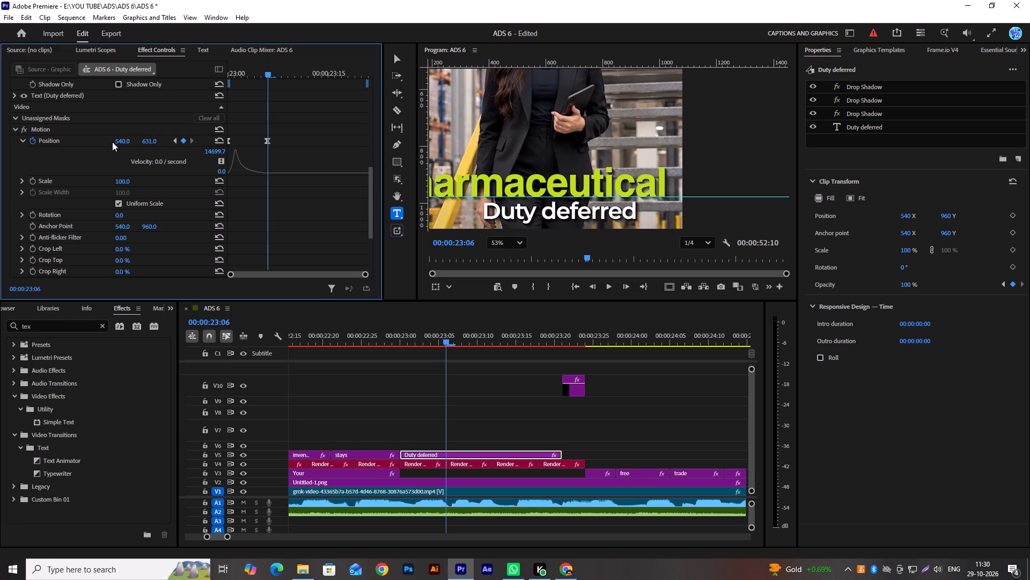
Set the Duty deferred clip's horizontal Motion Position to 642 at both its end and start Position keyframes.
{"action": "left_click_drag", "start_coordinate": [268, 75], "coordinate": [257, 76]}
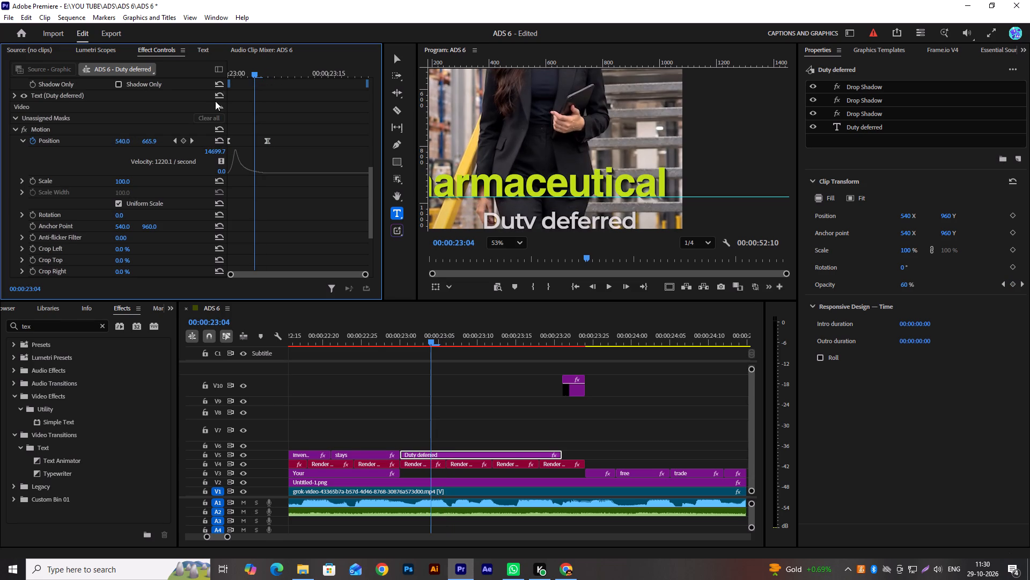
{"action": "left_click", "coordinate": [195, 139]}
{"action": "left_click_drag", "start_coordinate": [120, 141], "coordinate": [150, 140]}
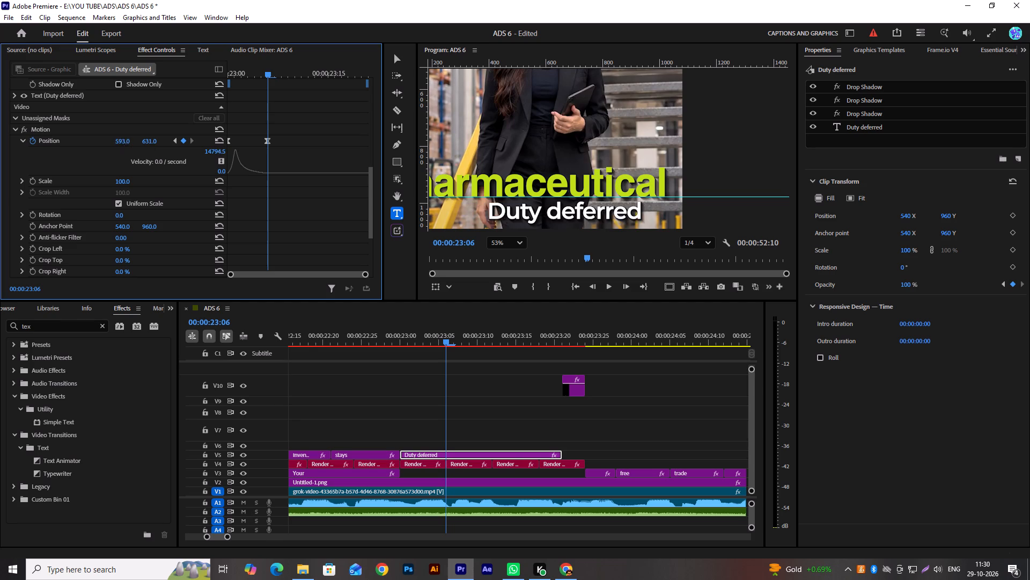
{"action": "left_click_drag", "start_coordinate": [150, 140], "coordinate": [175, 142]}
{"action": "double_click", "coordinate": [127, 139]}
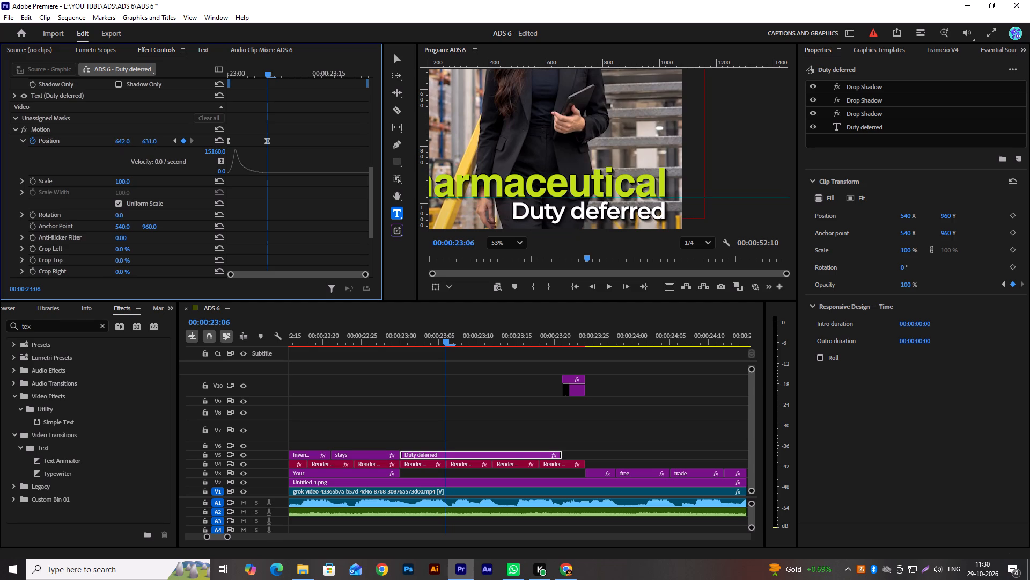
{"action": "left_click", "coordinate": [161, 124]}
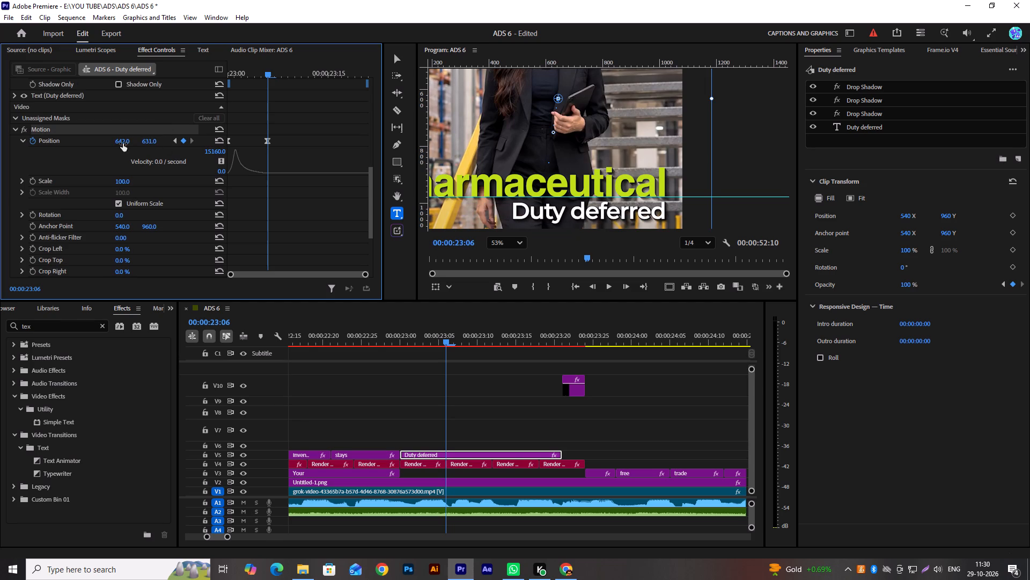
{"action": "left_click", "coordinate": [176, 142]}
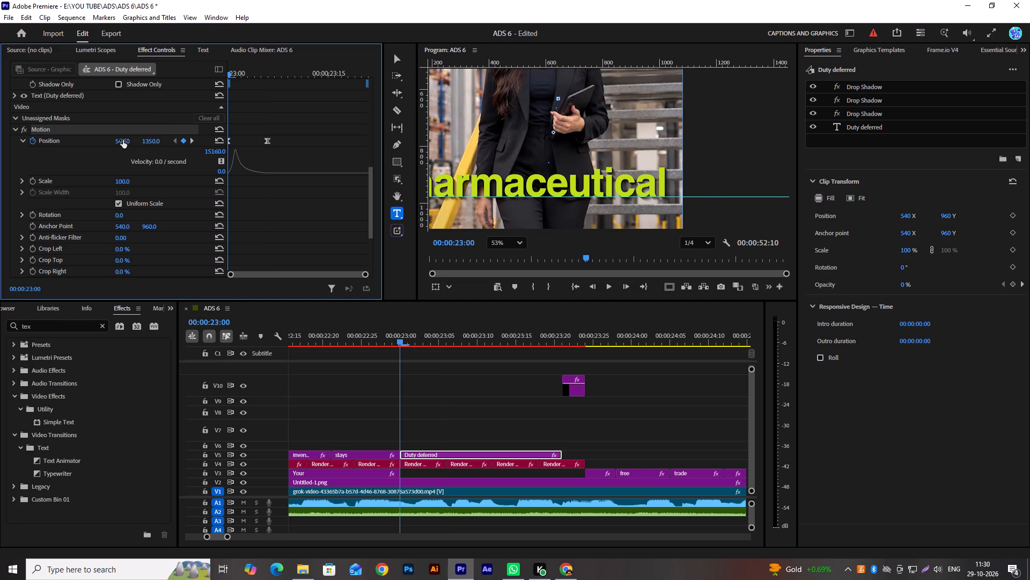
{"action": "left_click", "coordinate": [123, 140]}
{"action": "type", "text": "642"}
{"action": "key", "text": "Return"}
{"action": "double_click", "coordinate": [192, 143]}
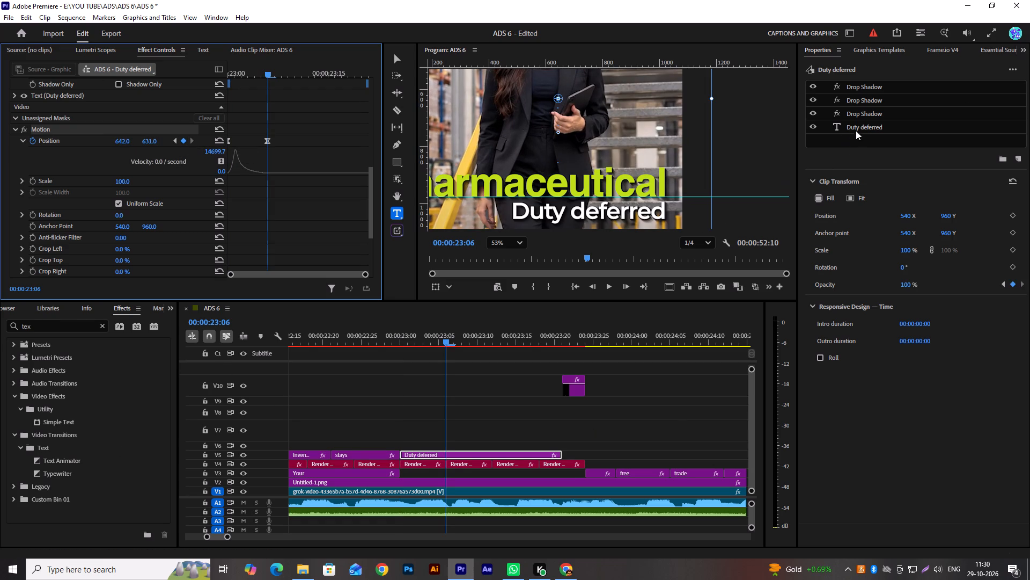
Draw a black rectangle about 581 by 89 over the Duty deferred text, within the same graphic clip.
{"action": "left_click", "coordinate": [877, 142]}
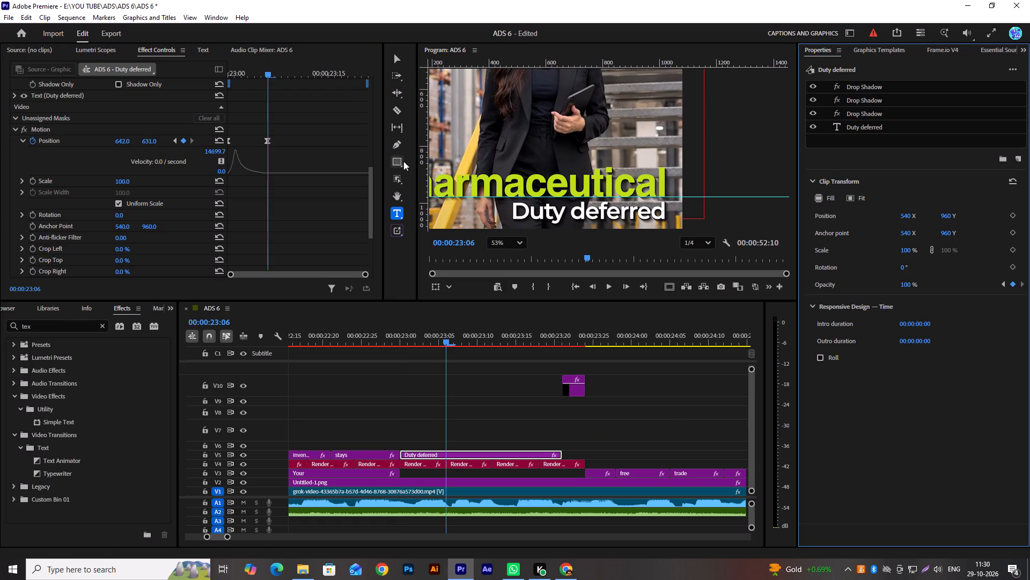
{"action": "left_click", "coordinate": [400, 163]}
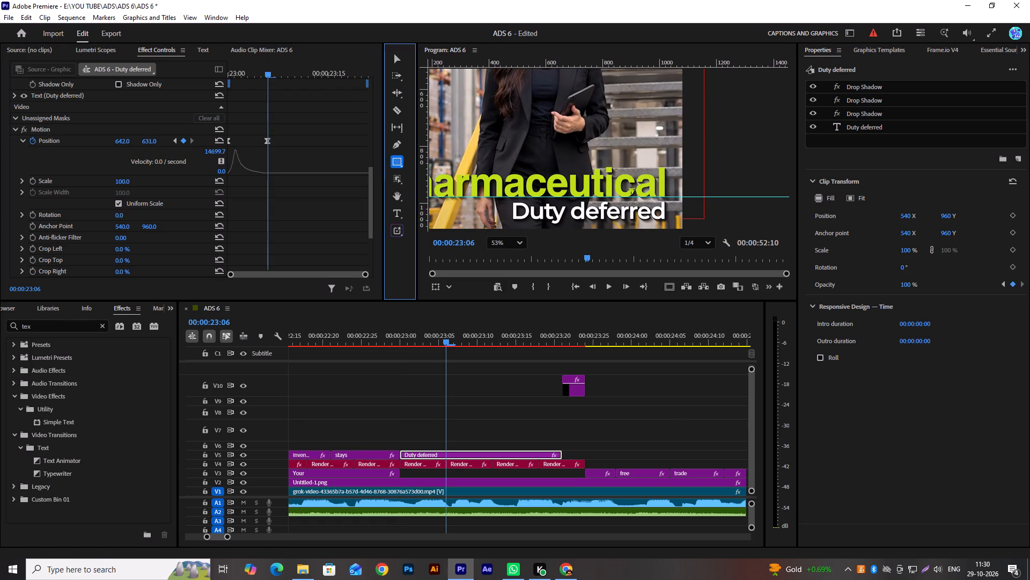
{"action": "left_click_drag", "start_coordinate": [507, 198], "coordinate": [577, 223]}
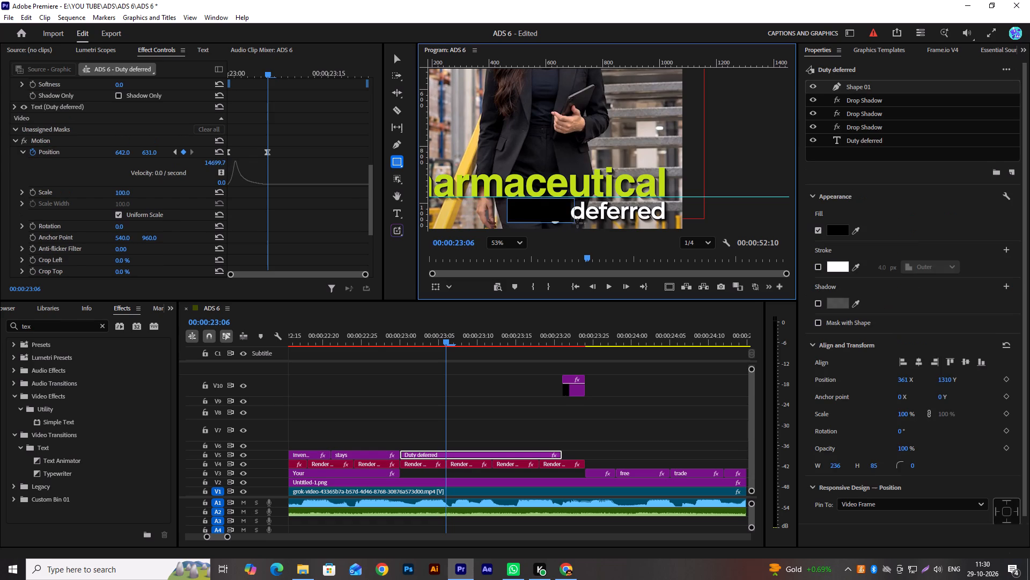
{"action": "left_click_drag", "start_coordinate": [577, 223], "coordinate": [672, 223]}
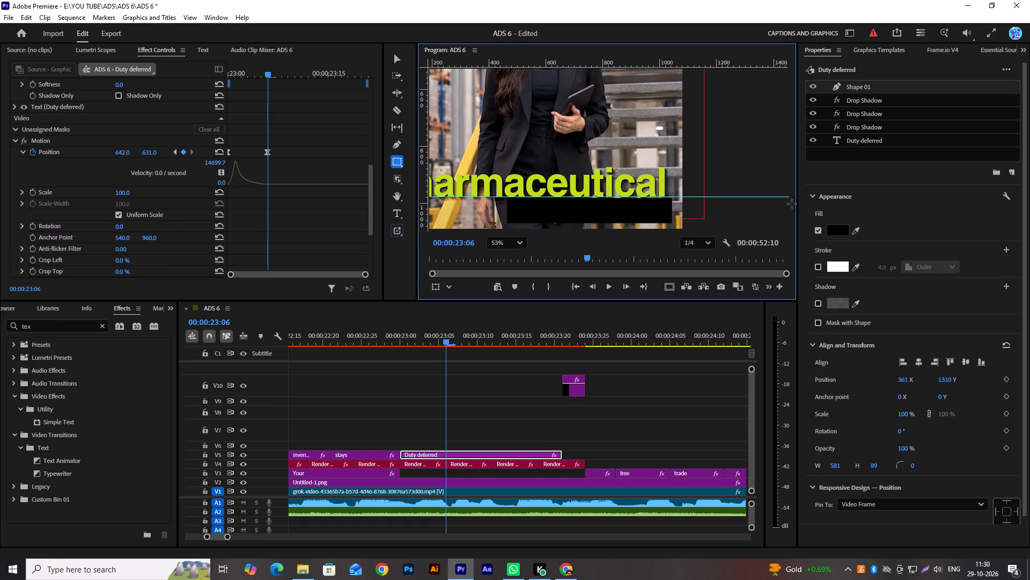
Place the black rectangle layer behind the Duty deferred text and round its corners to 208.
{"action": "left_click_drag", "start_coordinate": [876, 86], "coordinate": [881, 165]}
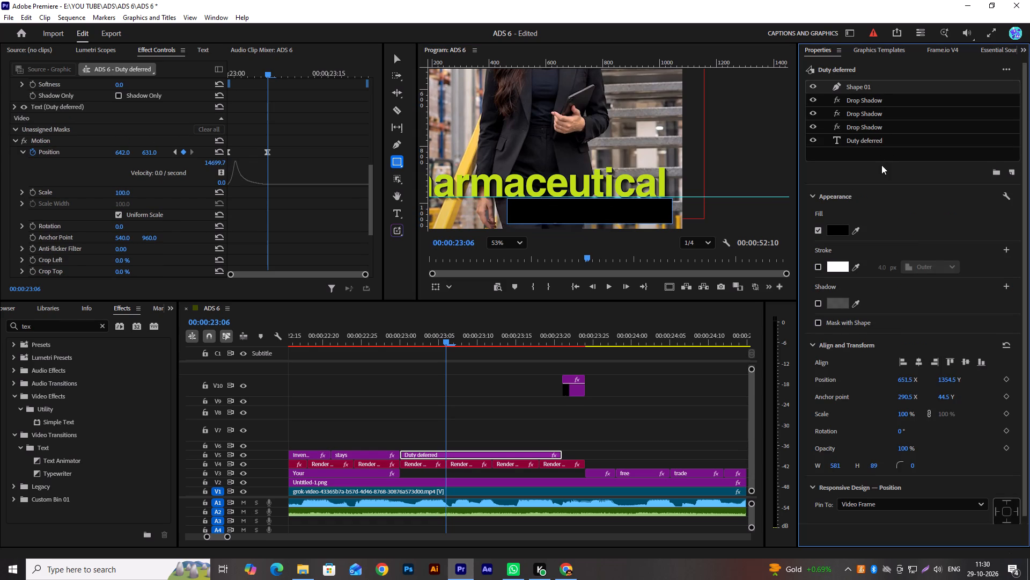
{"action": "left_click_drag", "start_coordinate": [873, 87], "coordinate": [875, 147]}
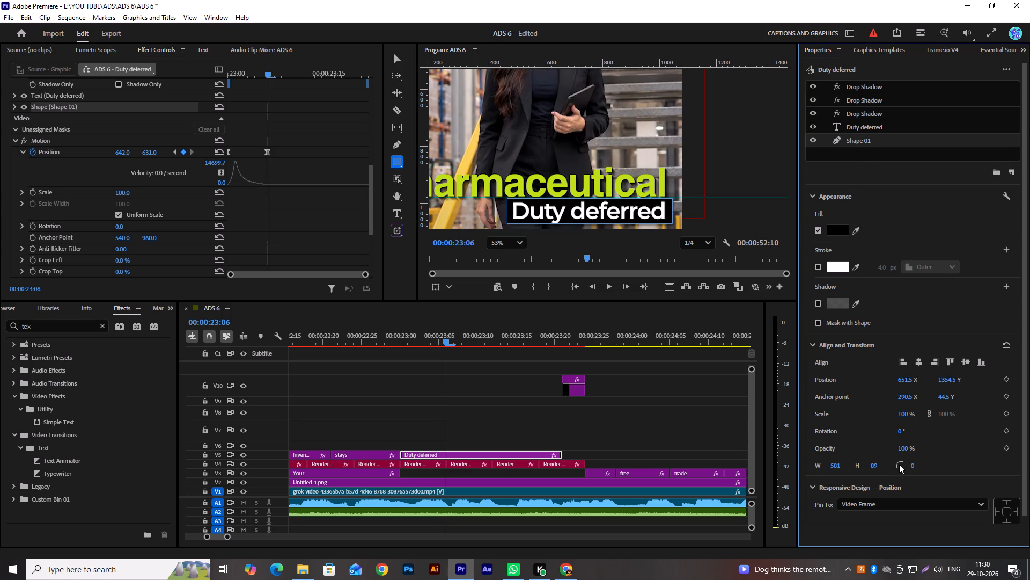
{"action": "left_click_drag", "start_coordinate": [913, 465], "coordinate": [1029, 470]}
Center the Duty deferred text and the black rounded shape horizontally on each other, aligned to the selection.
{"action": "left_click", "coordinate": [397, 58]}
{"action": "scroll", "coordinate": [668, 168], "scroll_direction": "down", "scroll_amount": 5}
{"action": "scroll", "coordinate": [652, 213], "scroll_direction": "up", "scroll_amount": 9}
{"action": "scroll", "coordinate": [652, 213], "scroll_direction": "down", "scroll_amount": 1}
{"action": "scroll", "coordinate": [652, 213], "scroll_direction": "up", "scroll_amount": 2}
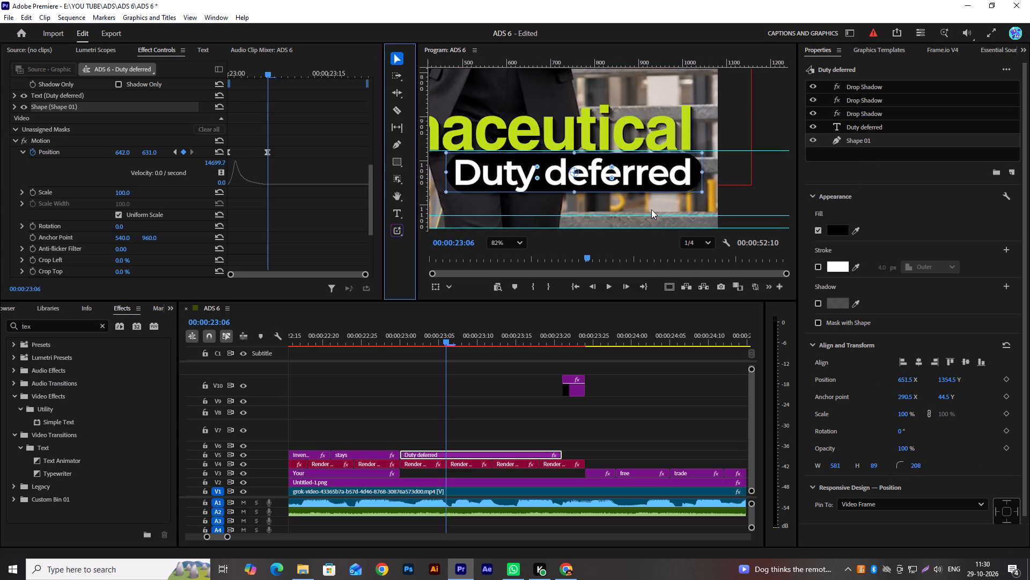
{"action": "left_click", "coordinate": [887, 128], "text": "ctrl"}
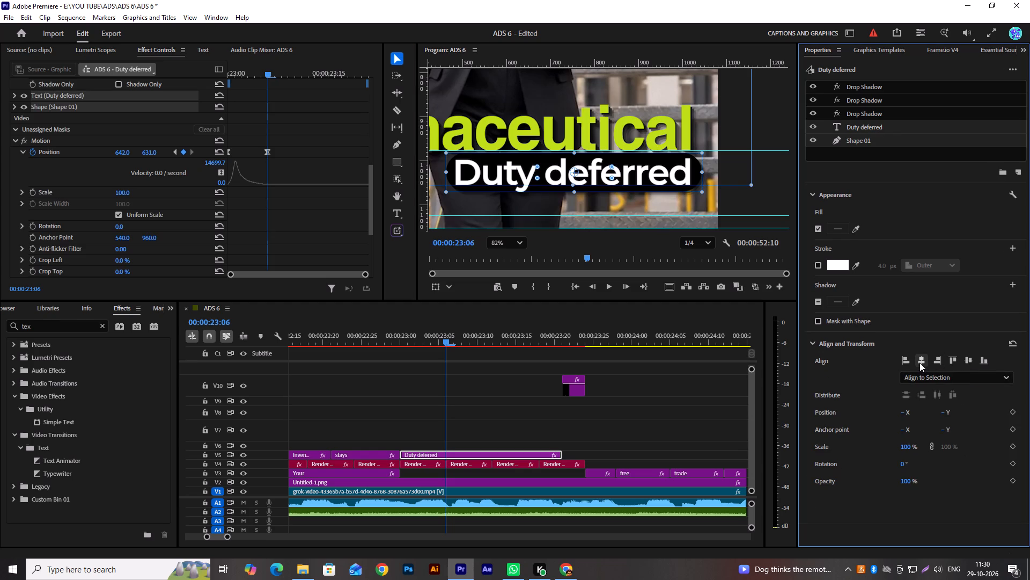
{"action": "left_click", "coordinate": [919, 363]}
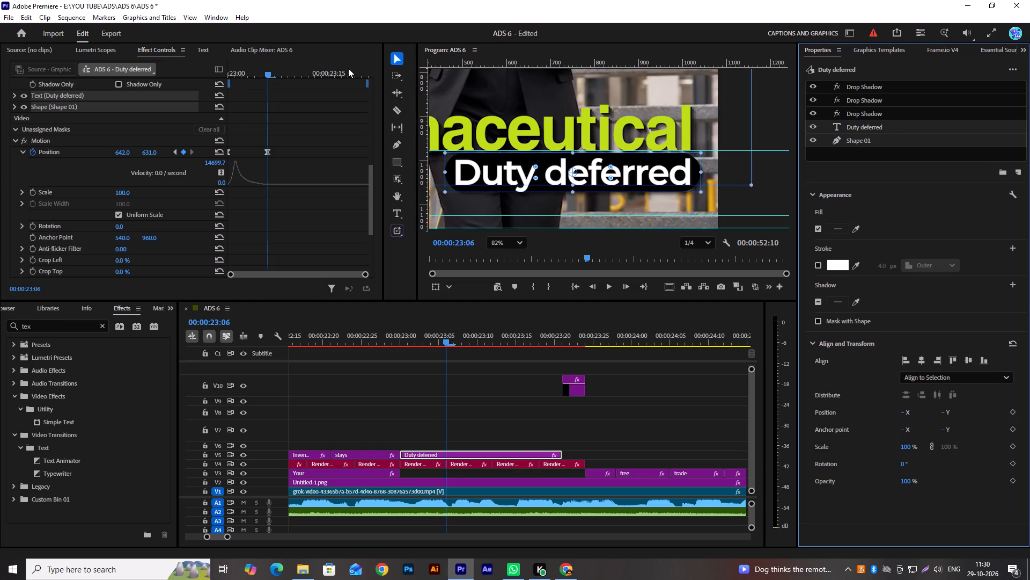
{"action": "left_click", "coordinate": [396, 62]}
{"action": "left_click", "coordinate": [860, 199]}
{"action": "left_click", "coordinate": [756, 171]}
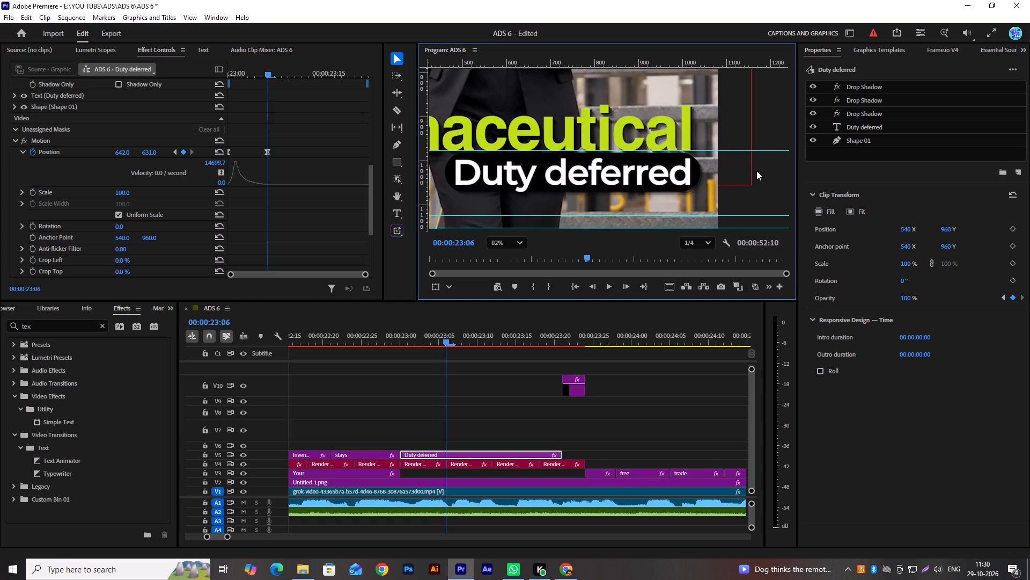
Extend the black rounded shape's lower edge downward to a height of about 96.
{"action": "left_click", "coordinate": [539, 174]}
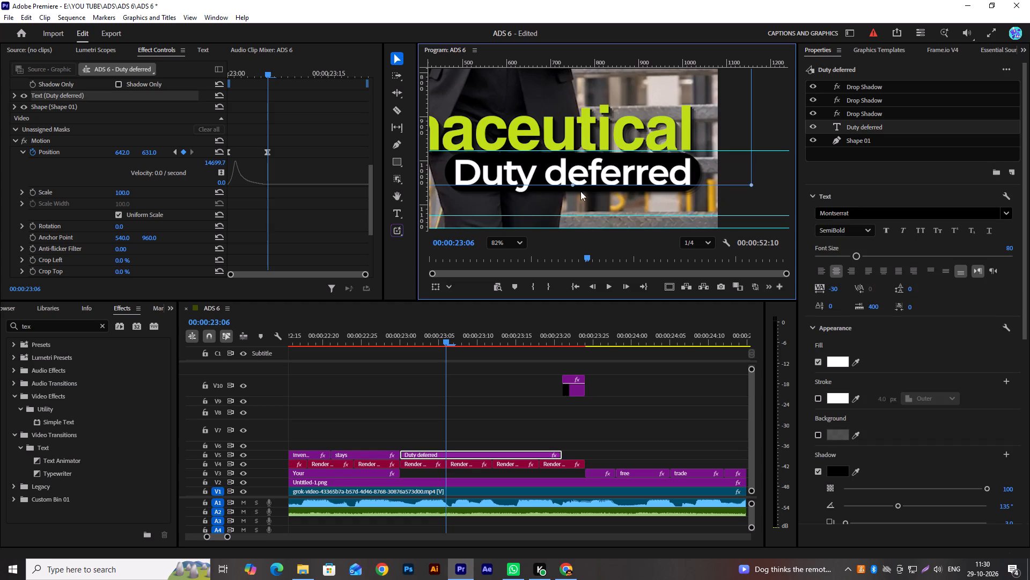
{"action": "left_click", "coordinate": [642, 189]}
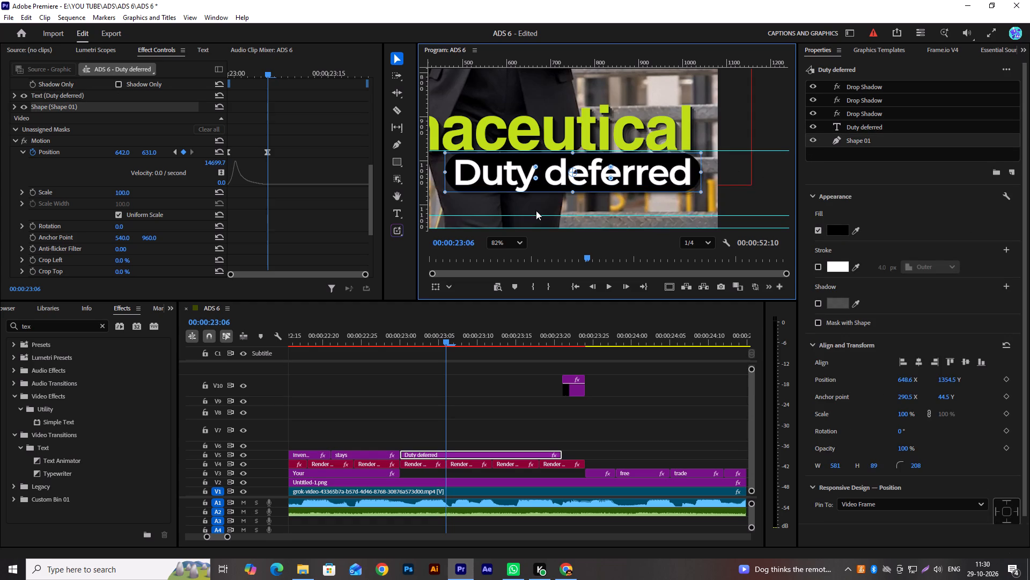
{"action": "left_click", "coordinate": [573, 191]}
{"action": "left_click_drag", "start_coordinate": [573, 191], "coordinate": [573, 197]}
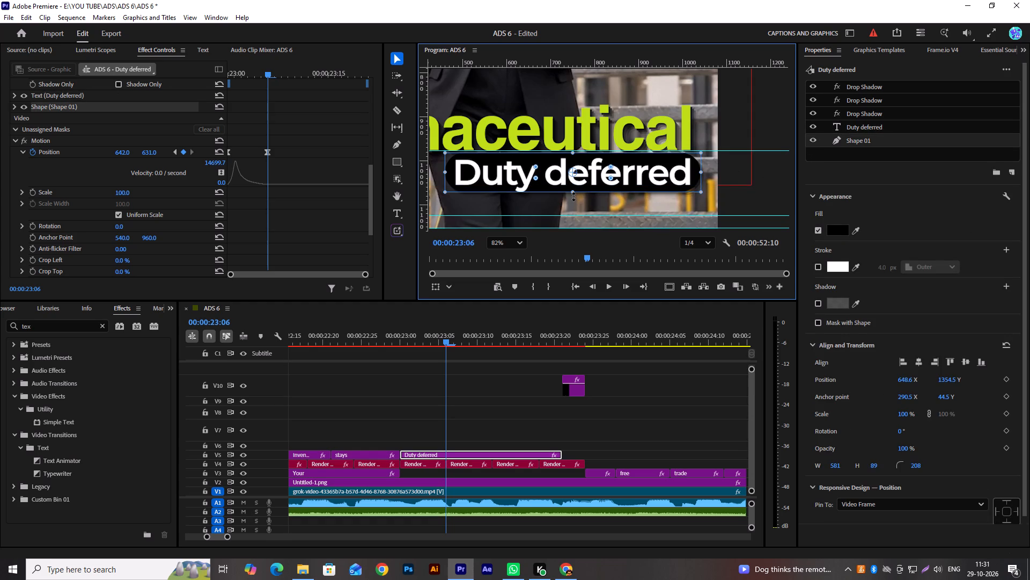
{"action": "left_click_drag", "start_coordinate": [573, 197], "coordinate": [573, 201]}
{"action": "left_click", "coordinate": [574, 192]}
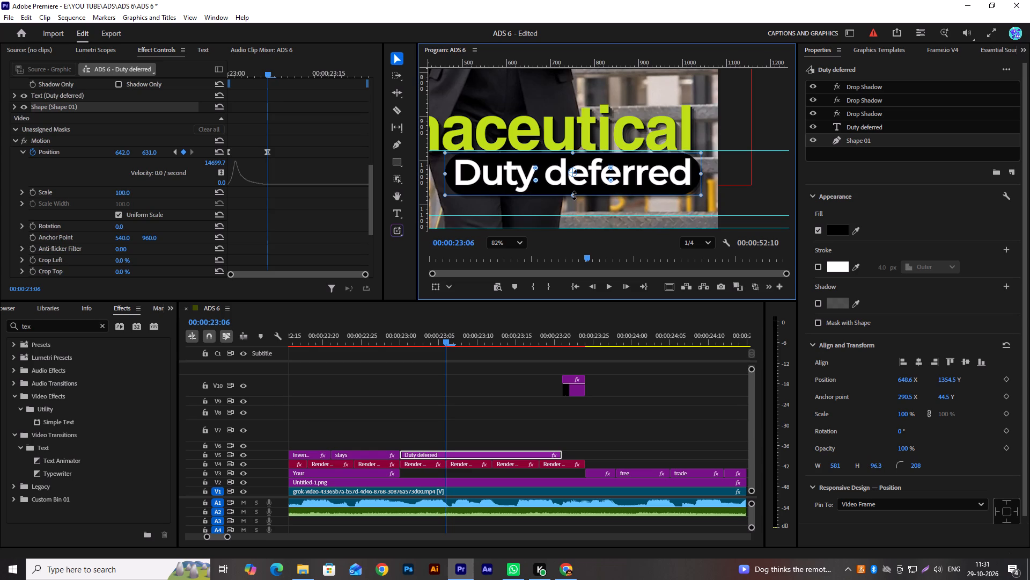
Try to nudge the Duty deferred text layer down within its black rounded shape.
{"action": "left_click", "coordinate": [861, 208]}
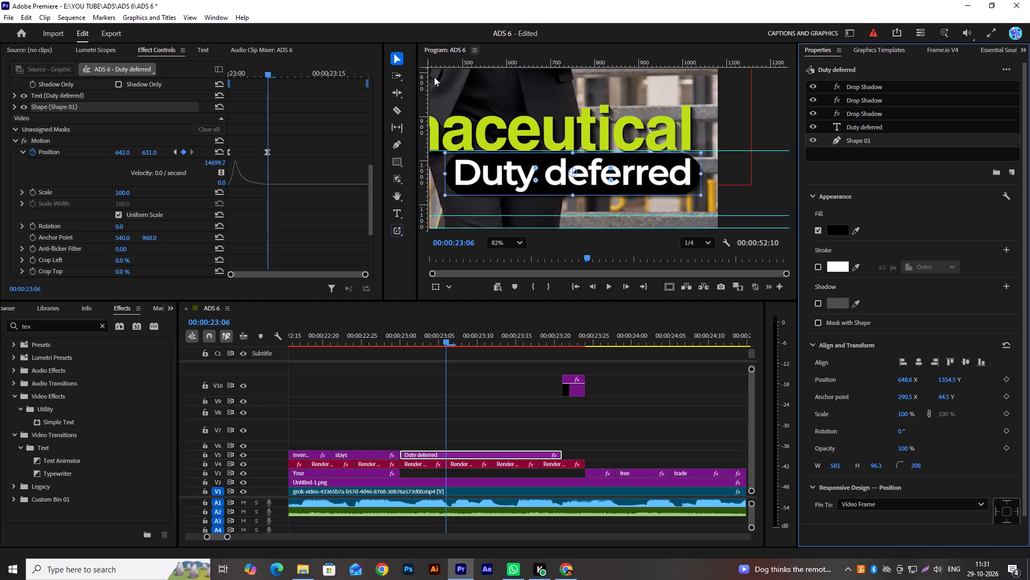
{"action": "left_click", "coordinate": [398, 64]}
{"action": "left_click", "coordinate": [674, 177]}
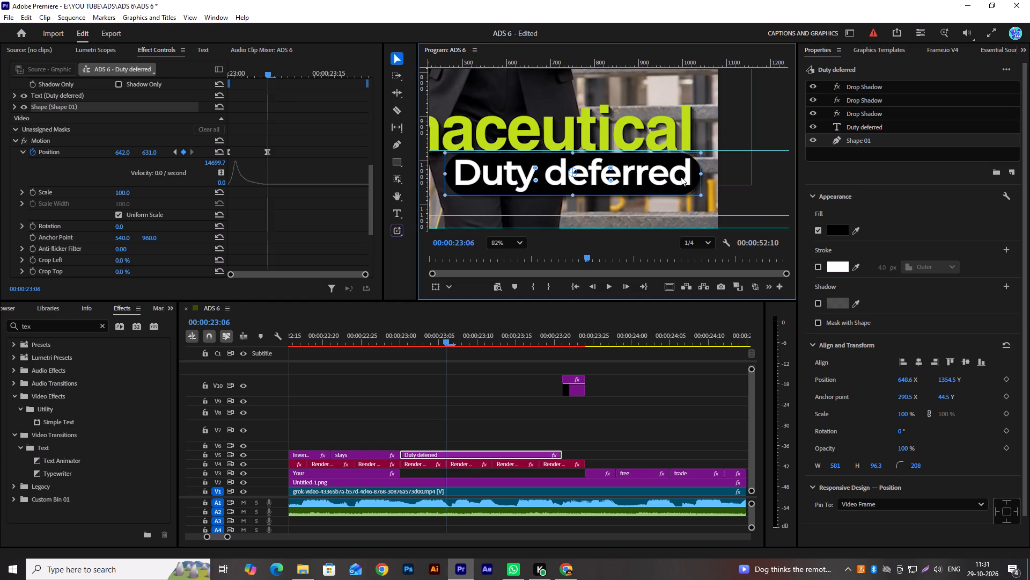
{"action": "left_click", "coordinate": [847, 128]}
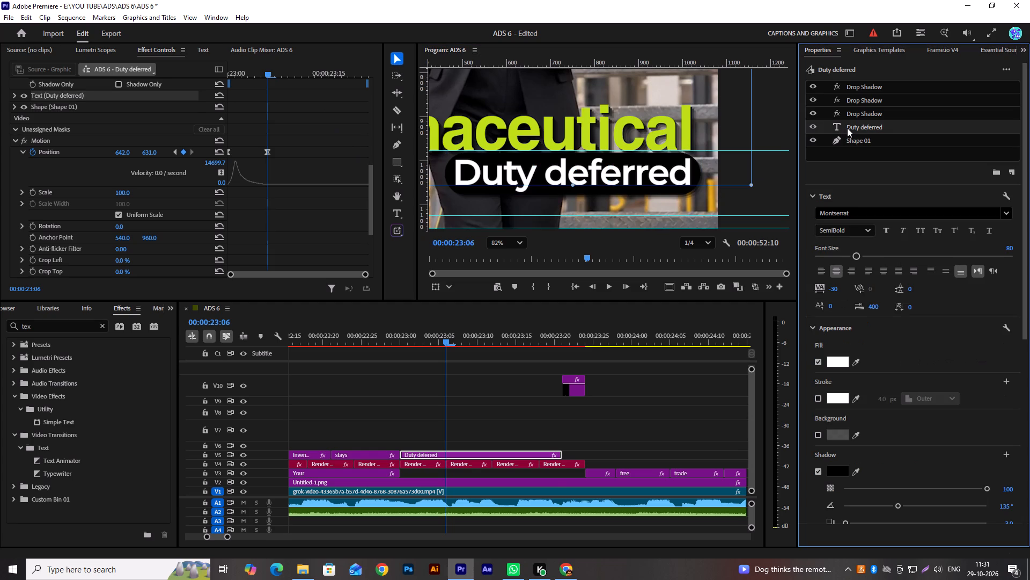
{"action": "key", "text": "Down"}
Trim the last Render comp 2 clip on V4 to end where the Duty deferred clip ends.
{"action": "scroll", "coordinate": [496, 408], "scroll_direction": "up", "scroll_amount": 6}
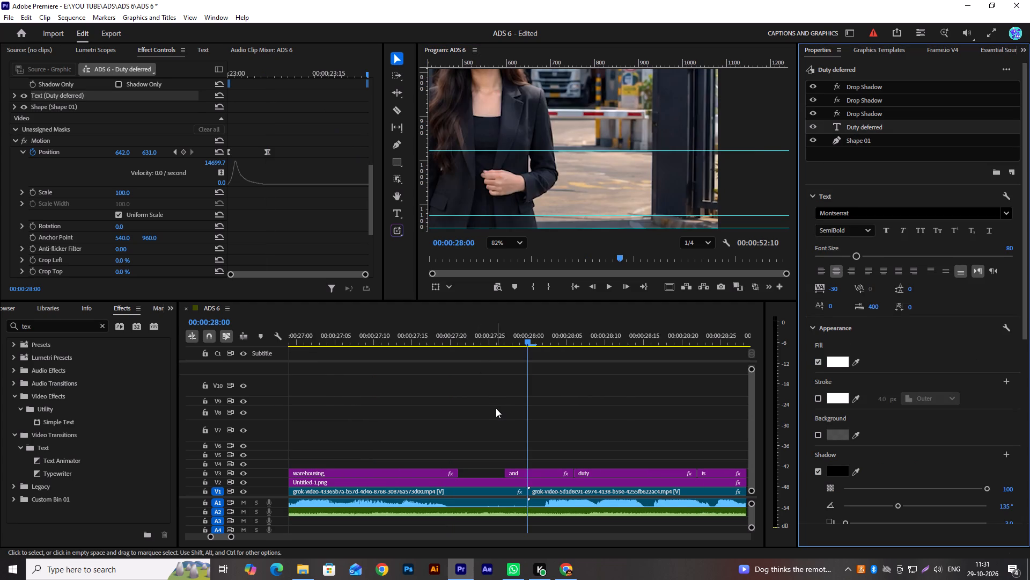
{"action": "scroll", "coordinate": [496, 408], "scroll_direction": "down", "scroll_amount": 13, "text": "alt"}
{"action": "scroll", "coordinate": [496, 408], "scroll_direction": "up", "scroll_amount": 1, "text": "alt"}
{"action": "scroll", "coordinate": [496, 408], "scroll_direction": "down", "scroll_amount": 4, "text": "alt"}
{"action": "scroll", "coordinate": [496, 408], "scroll_direction": "up", "scroll_amount": 6}
{"action": "scroll", "coordinate": [443, 375], "scroll_direction": "up", "scroll_amount": 4, "text": "alt"}
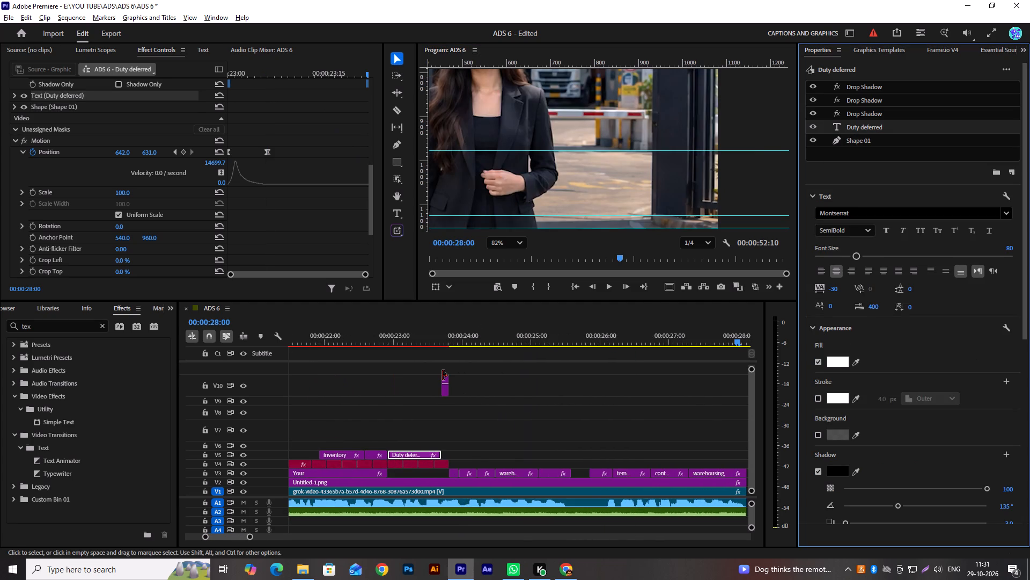
{"action": "scroll", "coordinate": [443, 375], "scroll_direction": "up", "scroll_amount": 8, "text": "alt"}
{"action": "scroll", "coordinate": [443, 375], "scroll_direction": "down", "scroll_amount": 1, "text": "alt"}
{"action": "scroll", "coordinate": [443, 375], "scroll_direction": "up", "scroll_amount": 4, "text": "alt"}
{"action": "scroll", "coordinate": [424, 430], "scroll_direction": "up", "scroll_amount": 12}
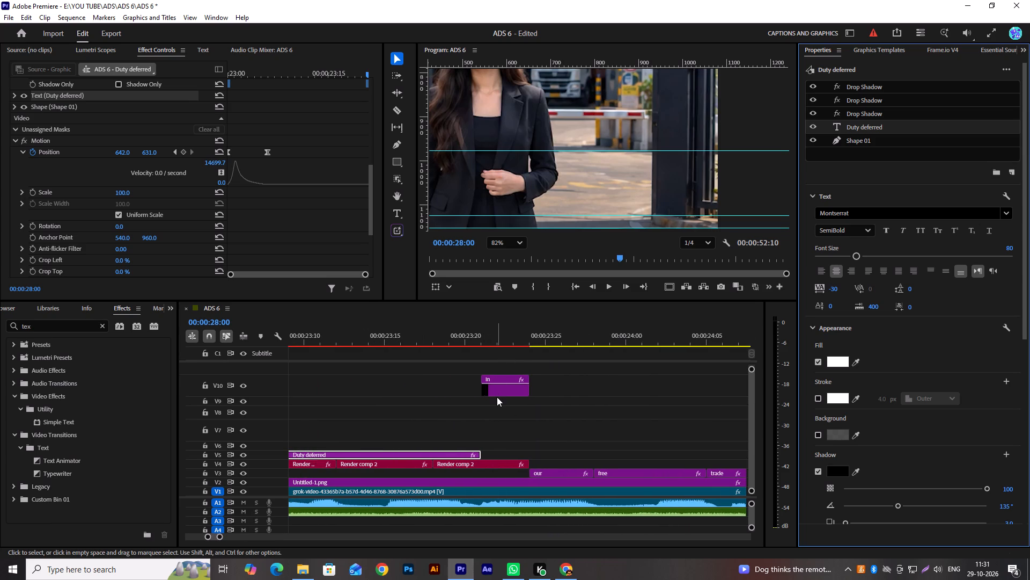
{"action": "scroll", "coordinate": [513, 427], "scroll_direction": "down", "scroll_amount": 2, "text": "alt"}
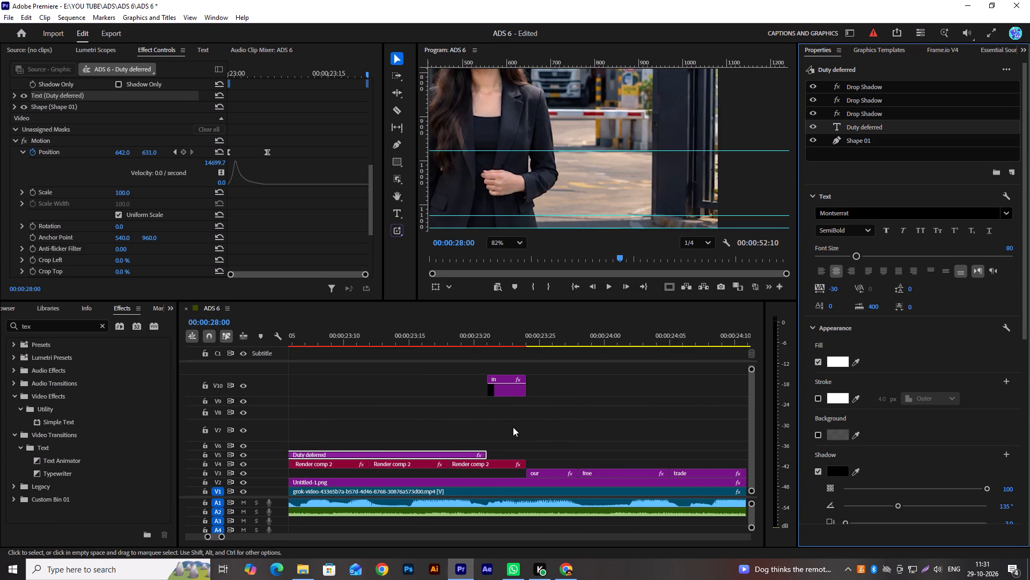
{"action": "scroll", "coordinate": [513, 427], "scroll_direction": "down", "scroll_amount": 4, "text": "alt"}
{"action": "scroll", "coordinate": [511, 430], "scroll_direction": "down", "scroll_amount": 7}
{"action": "scroll", "coordinate": [429, 450], "scroll_direction": "up", "scroll_amount": 6, "text": "alt"}
{"action": "scroll", "coordinate": [419, 439], "scroll_direction": "up", "scroll_amount": 5}
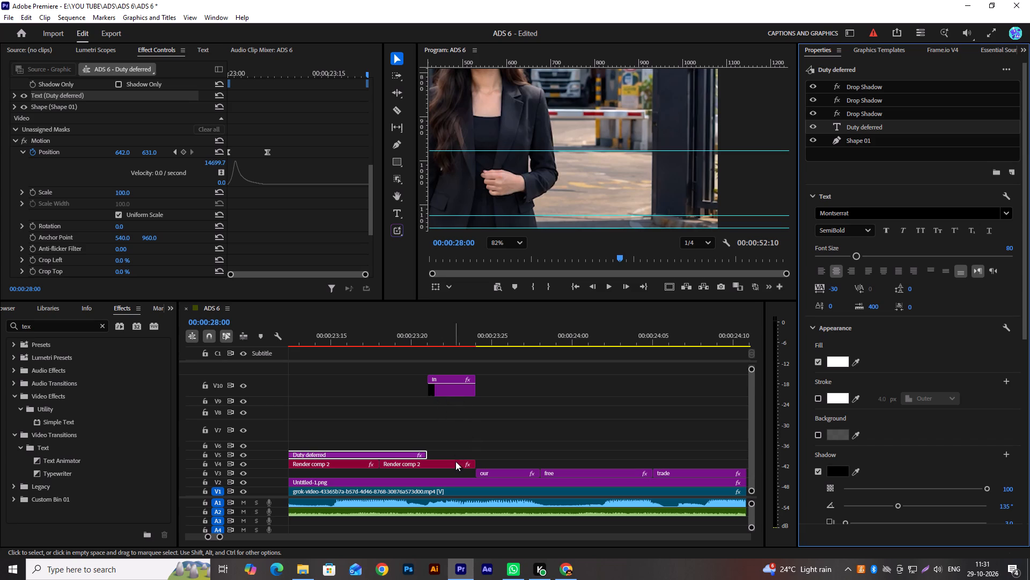
{"action": "left_click_drag", "start_coordinate": [472, 465], "coordinate": [428, 463]}
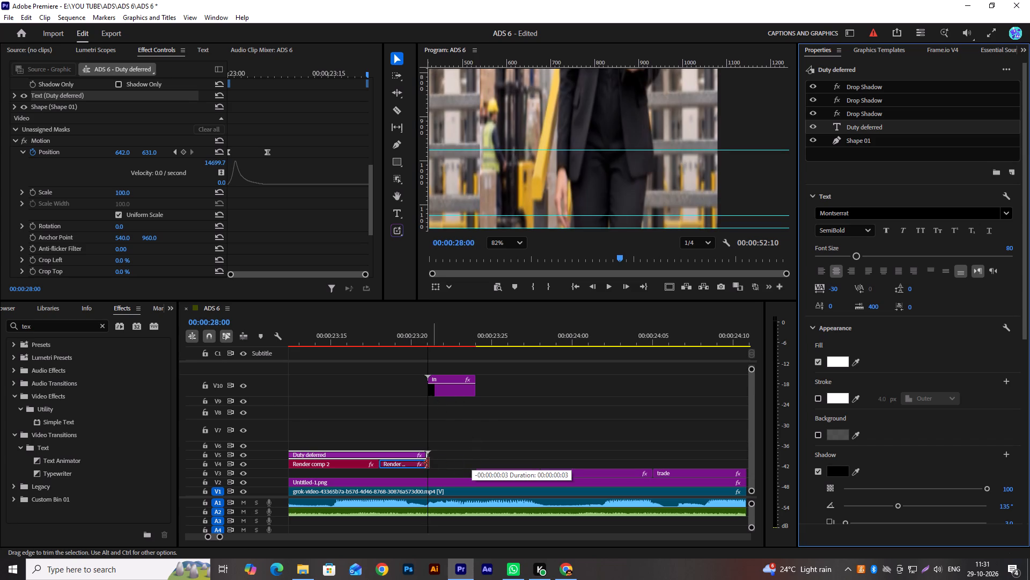
{"action": "left_click_drag", "start_coordinate": [428, 463], "coordinate": [426, 463]}
Move the 'in' caption clip from V10 down to V3, directly before the 'our' clip on the same track.
{"action": "left_click_drag", "start_coordinate": [452, 389], "coordinate": [450, 464]}
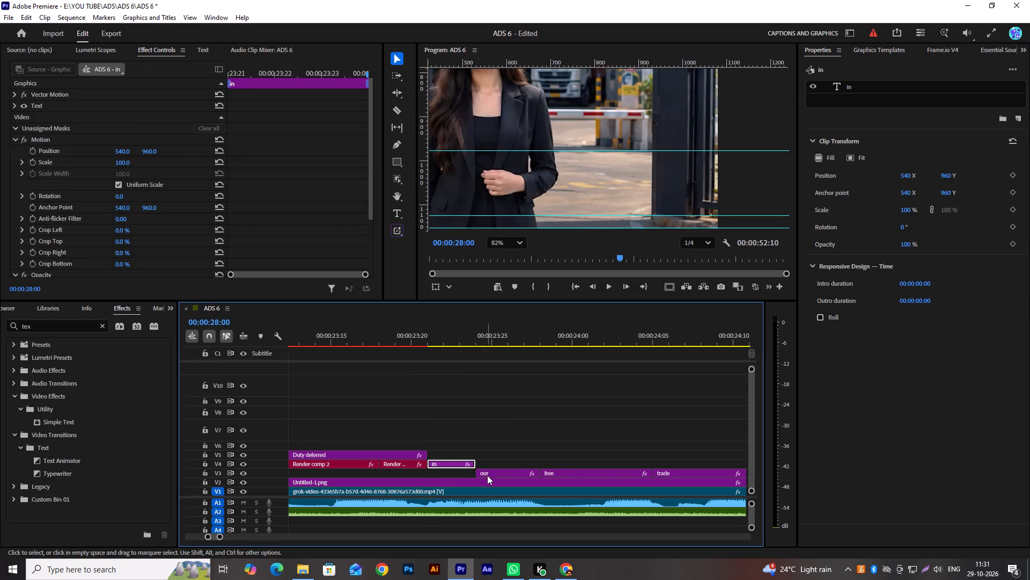
{"action": "left_click_drag", "start_coordinate": [492, 471], "coordinate": [491, 466]}
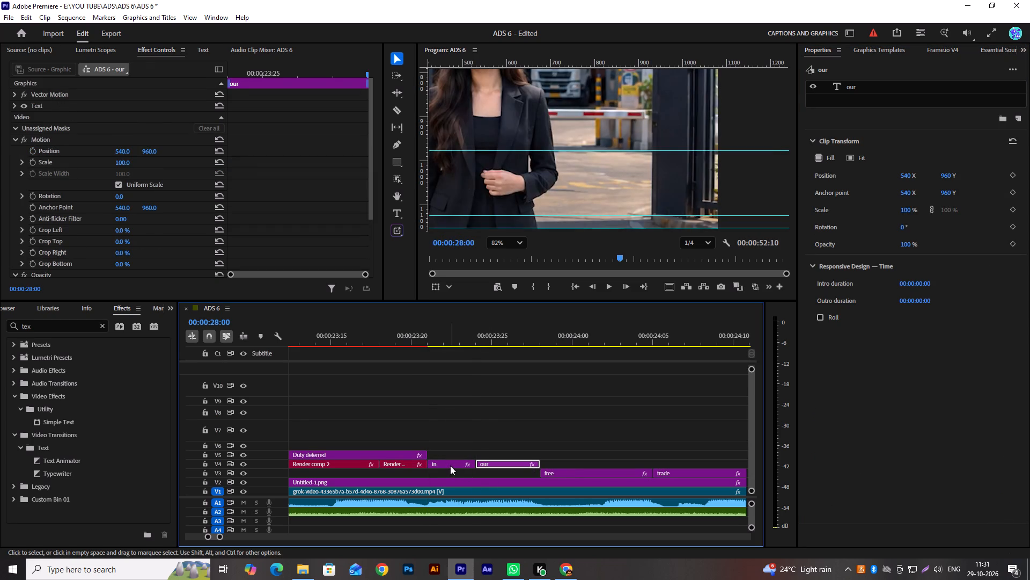
{"action": "left_click_drag", "start_coordinate": [450, 465], "coordinate": [451, 472]}
{"action": "left_click_drag", "start_coordinate": [492, 463], "coordinate": [493, 472]}
Extend the end of the Your clip on V3 to the start of the 'in' clip, matching Duty deferred's end.
{"action": "scroll", "coordinate": [438, 444], "scroll_direction": "up", "scroll_amount": 2, "text": "alt"}
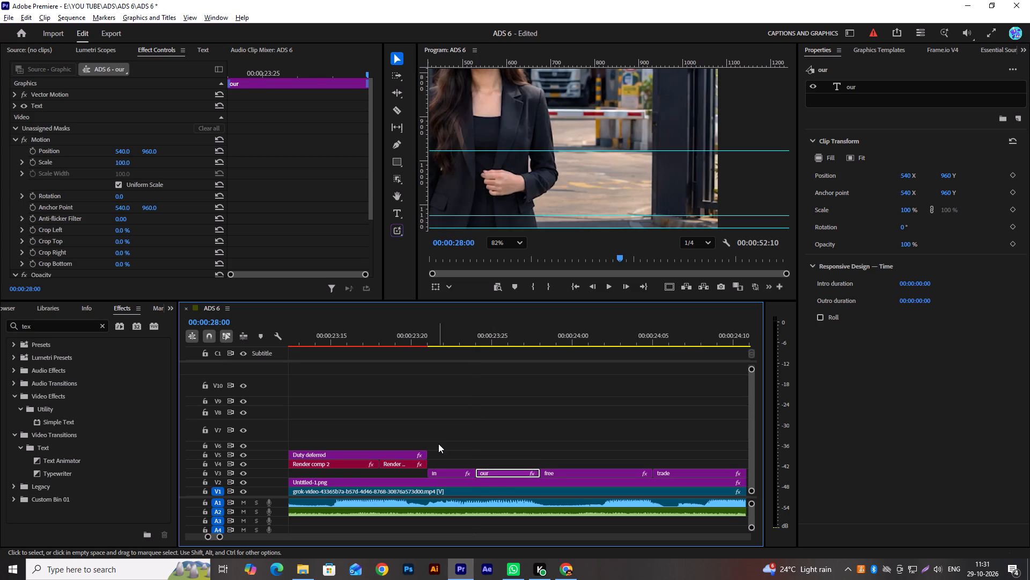
{"action": "scroll", "coordinate": [438, 444], "scroll_direction": "up", "scroll_amount": 4, "text": "alt"}
{"action": "scroll", "coordinate": [438, 444], "scroll_direction": "down", "scroll_amount": 11, "text": "alt"}
{"action": "scroll", "coordinate": [395, 434], "scroll_direction": "up", "scroll_amount": 10, "text": "alt"}
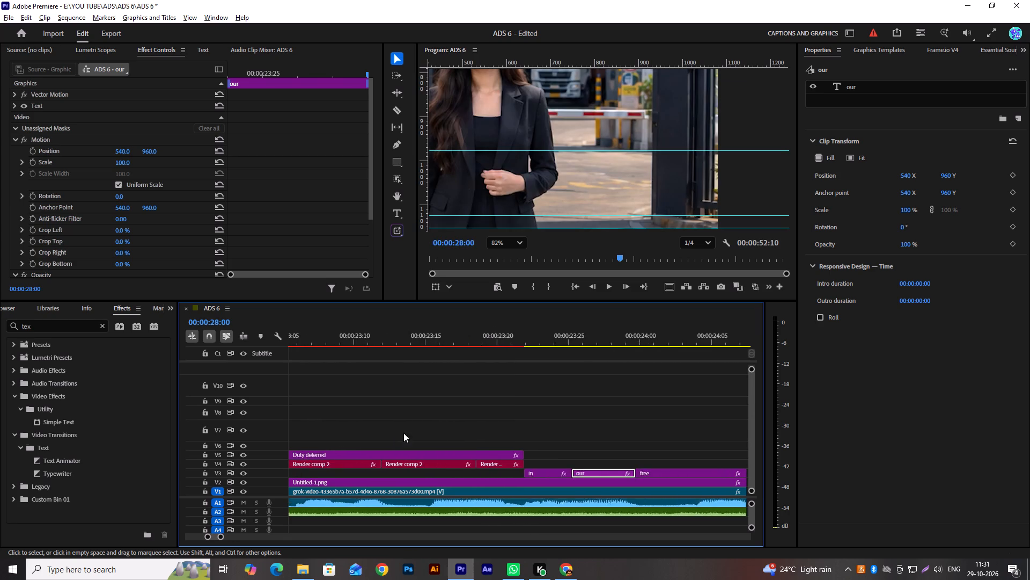
{"action": "scroll", "coordinate": [403, 433], "scroll_direction": "up", "scroll_amount": 16, "text": "alt"}
{"action": "scroll", "coordinate": [437, 476], "scroll_direction": "down", "scroll_amount": 3, "text": "alt"}
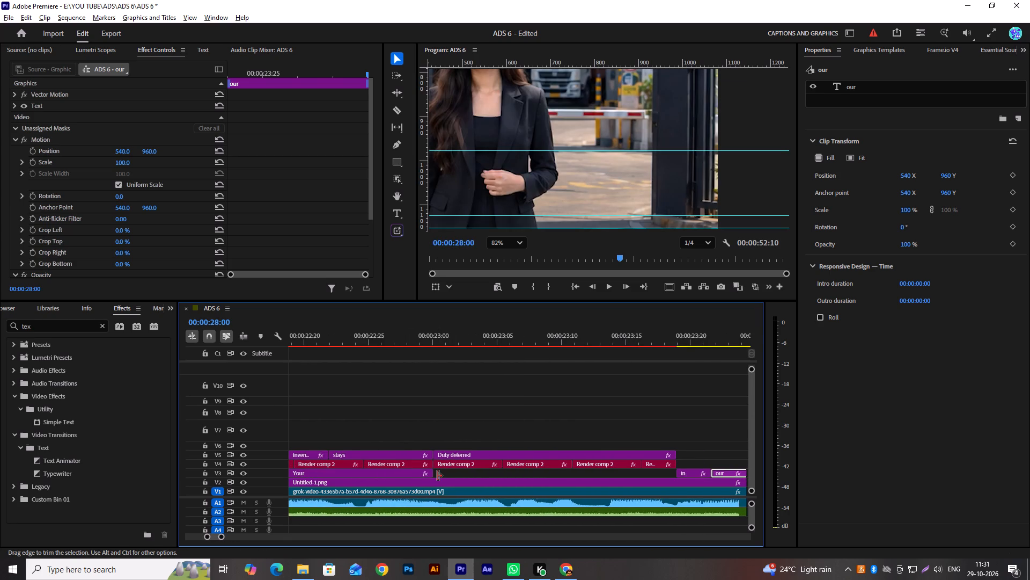
{"action": "left_click_drag", "start_coordinate": [432, 470], "coordinate": [663, 475]}
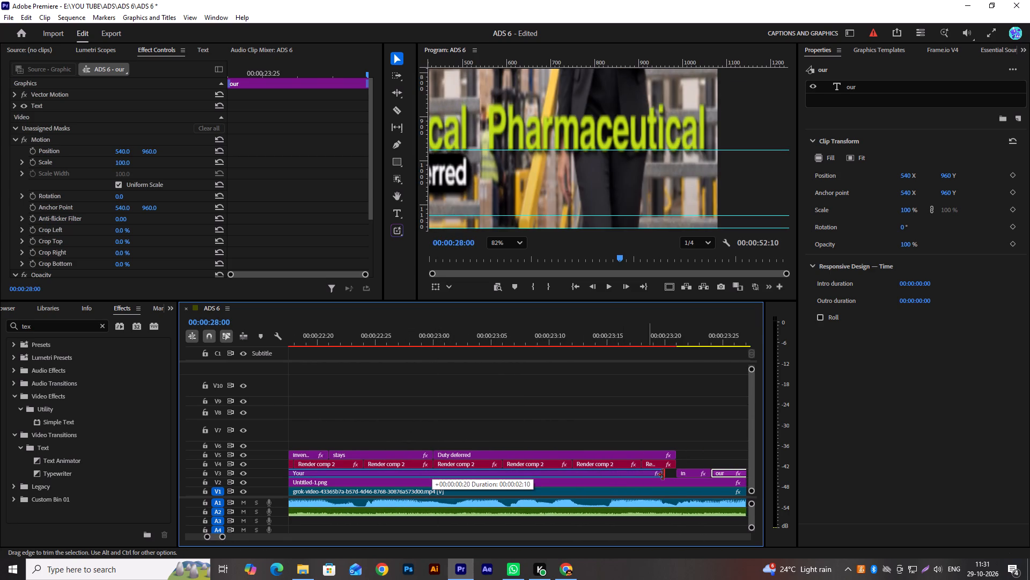
{"action": "left_click_drag", "start_coordinate": [663, 475], "coordinate": [673, 475]}
Set the vertical Motion Position of the Duty deferred clip to 646 at its 00:00:23:06 keyframe.
{"action": "scroll", "coordinate": [654, 440], "scroll_direction": "down", "scroll_amount": 5}
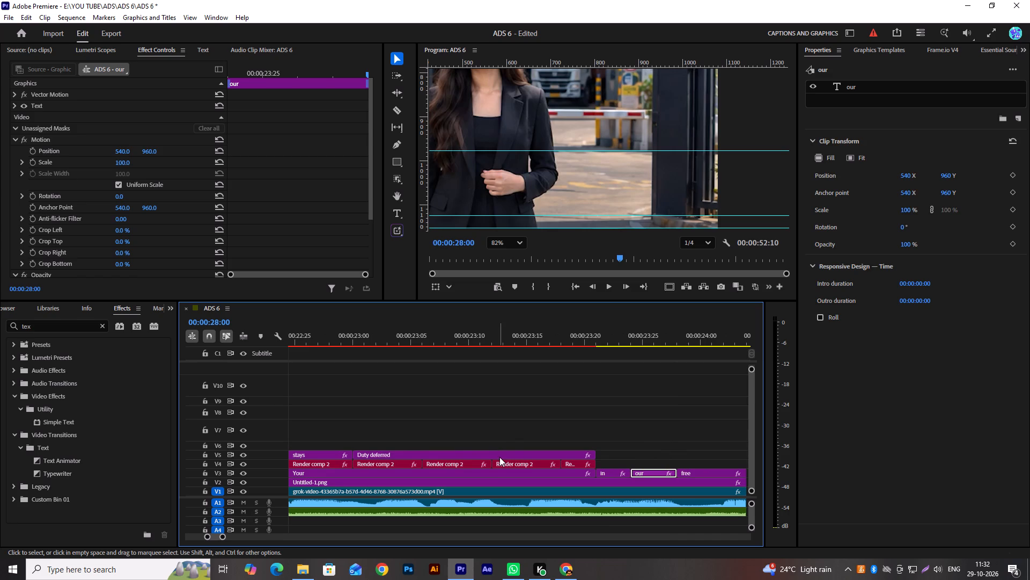
{"action": "left_click", "coordinate": [499, 457]}
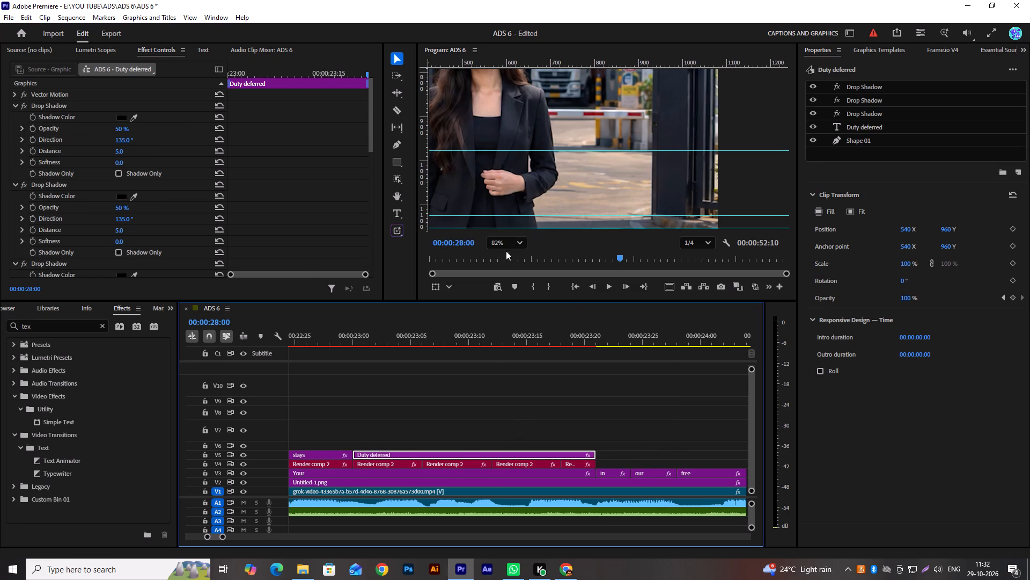
{"action": "left_click", "coordinate": [493, 340]}
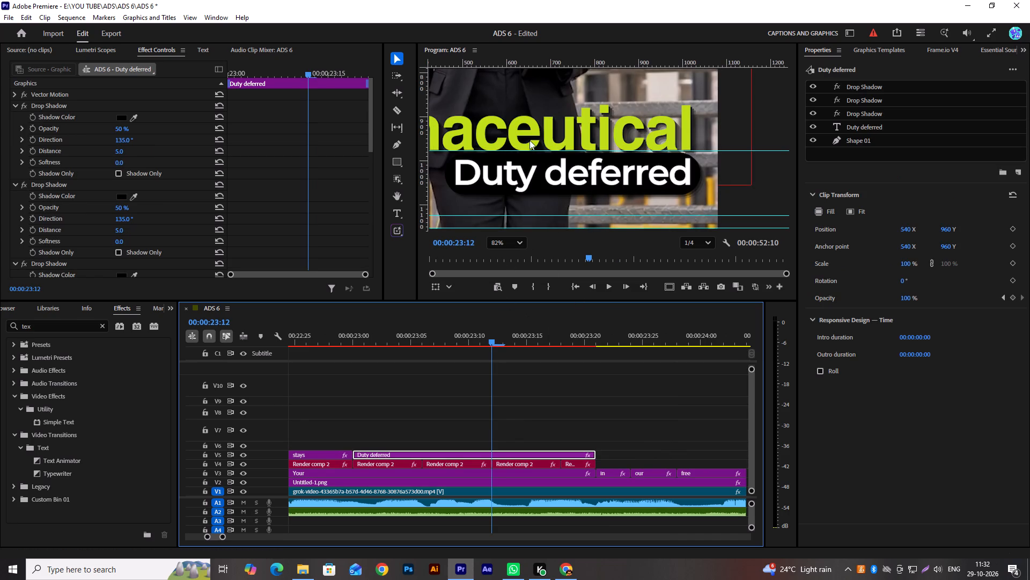
{"action": "scroll", "coordinate": [277, 167], "scroll_direction": "down", "scroll_amount": 15}
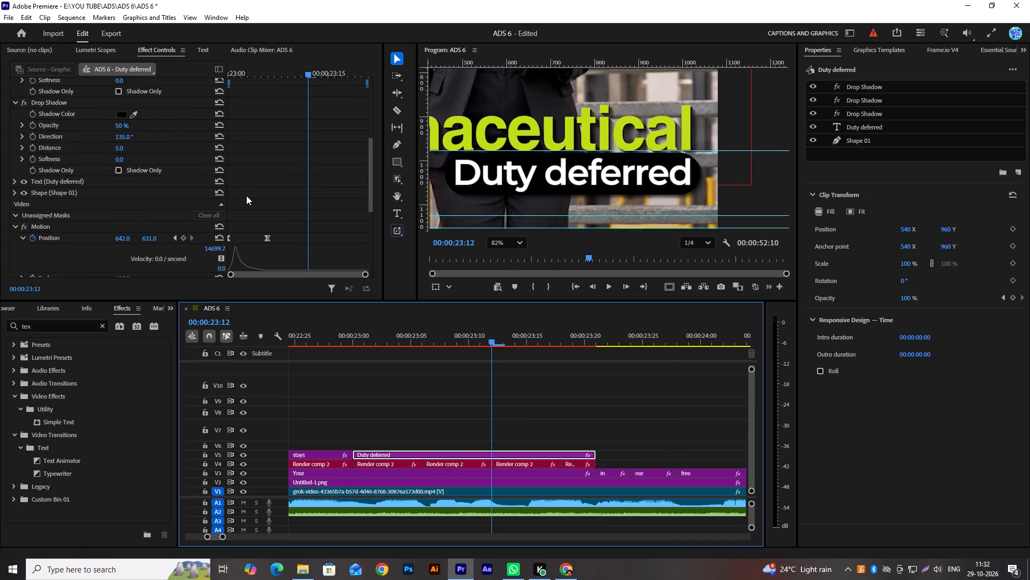
{"action": "scroll", "coordinate": [246, 199], "scroll_direction": "down", "scroll_amount": 2}
{"action": "left_click", "coordinate": [175, 216]}
{"action": "left_click_drag", "start_coordinate": [146, 219], "coordinate": [154, 216]}
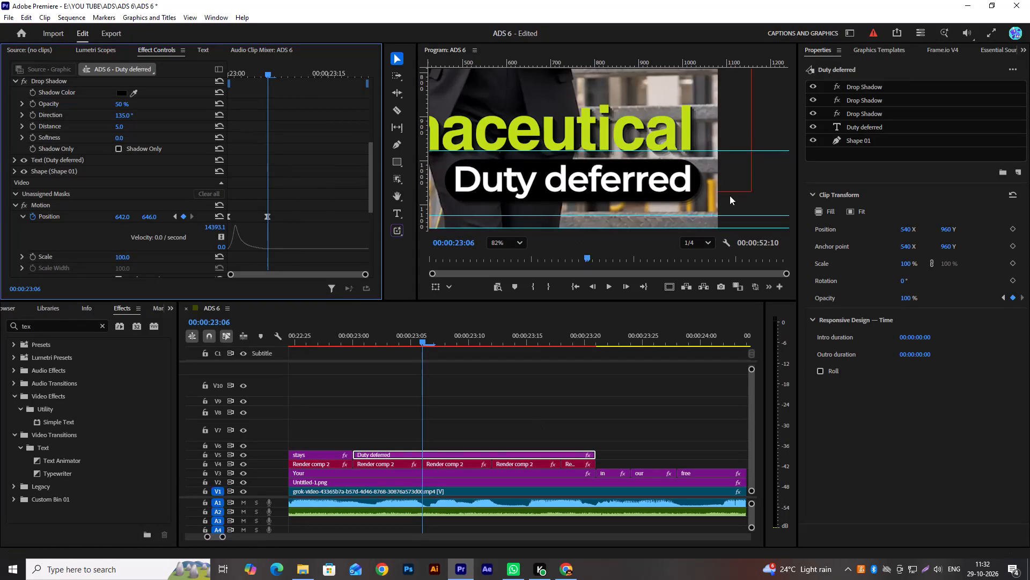
Fit the whole frame in the preview and play the stacked captions from around 00:00:22:00 to check them.
{"action": "left_click", "coordinate": [511, 245]}
{"action": "left_click", "coordinate": [513, 264]}
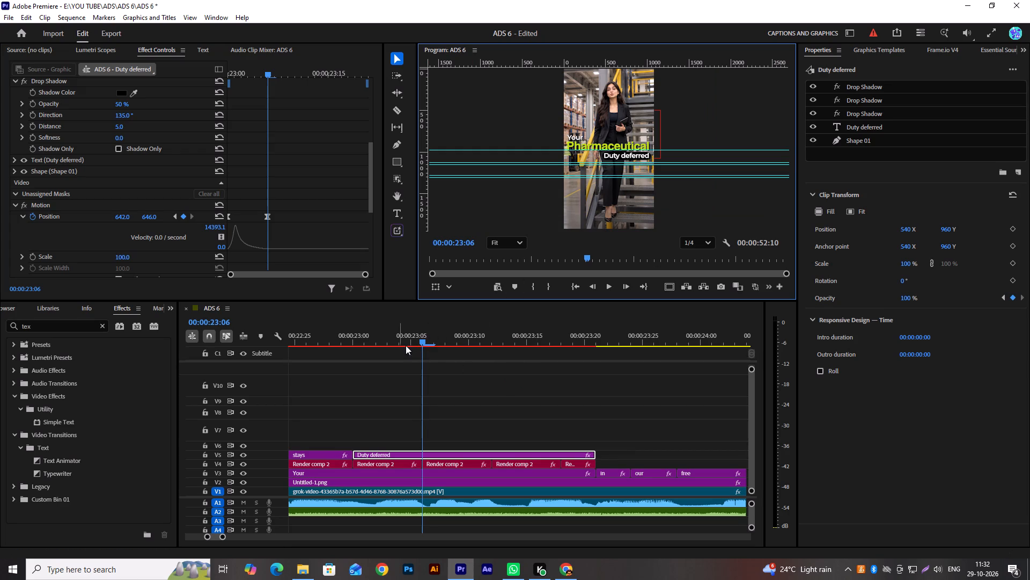
{"action": "left_click_drag", "start_coordinate": [425, 339], "coordinate": [339, 375]}
{"action": "scroll", "coordinate": [365, 393], "scroll_direction": "down", "scroll_amount": 7, "text": "alt"}
{"action": "scroll", "coordinate": [365, 393], "scroll_direction": "up", "scroll_amount": 7}
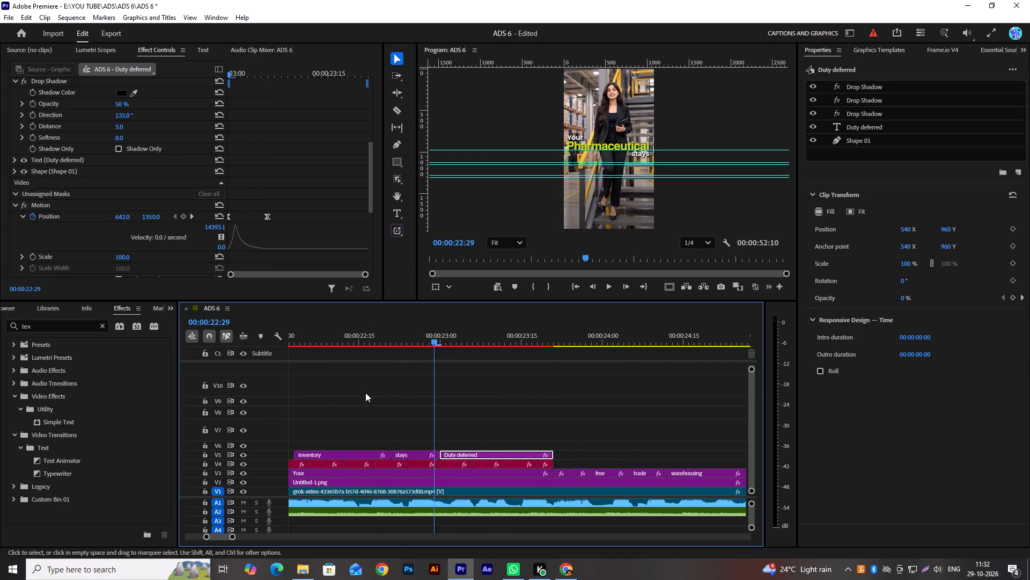
{"action": "scroll", "coordinate": [365, 393], "scroll_direction": "up", "scroll_amount": 3}
{"action": "left_click", "coordinate": [356, 344]}
{"action": "key", "text": "space"}
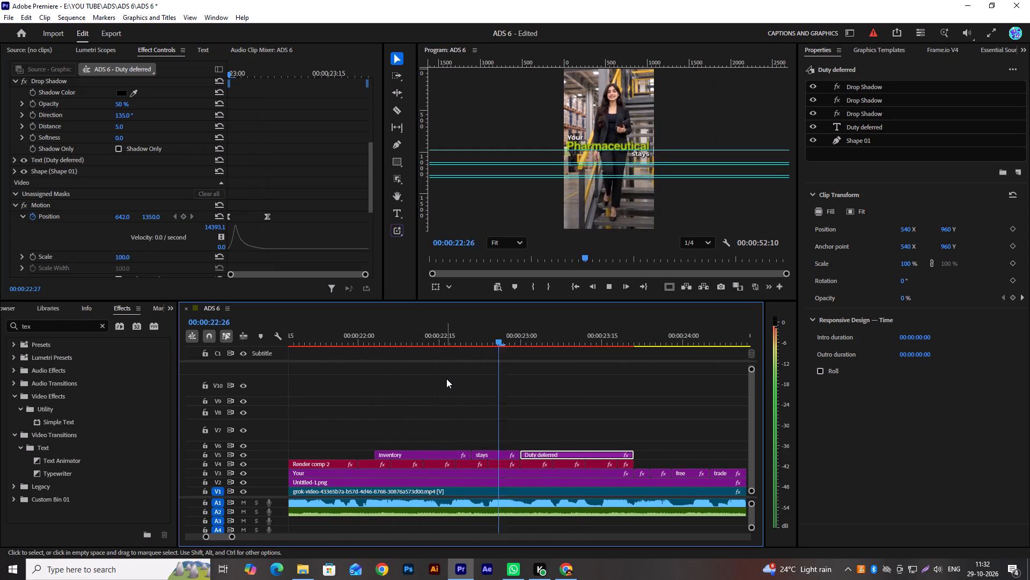
Play and scrub the stacked captions from around 00:00:21:17 through Duty deferred at 00:00:23:18 to check their timing.
{"action": "scroll", "coordinate": [446, 379], "scroll_direction": "down", "scroll_amount": 2}
{"action": "key", "text": "space"}
{"action": "left_click", "coordinate": [380, 348]}
{"action": "left_click_drag", "start_coordinate": [377, 345], "coordinate": [314, 374]}
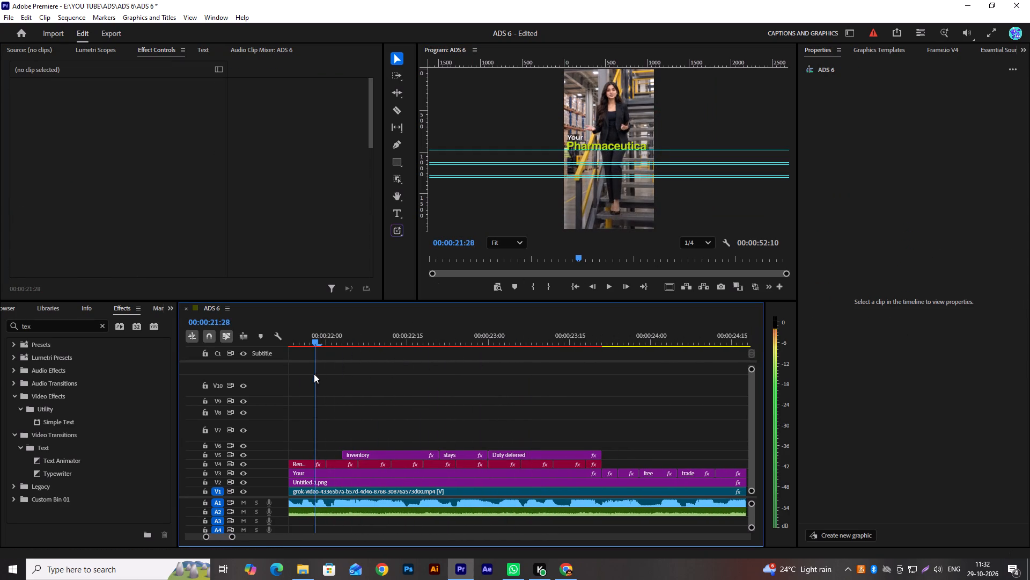
{"action": "left_click_drag", "start_coordinate": [314, 374], "coordinate": [306, 378]}
{"action": "scroll", "coordinate": [385, 381], "scroll_direction": "up", "scroll_amount": 8}
{"action": "left_click_drag", "start_coordinate": [413, 344], "coordinate": [371, 359]}
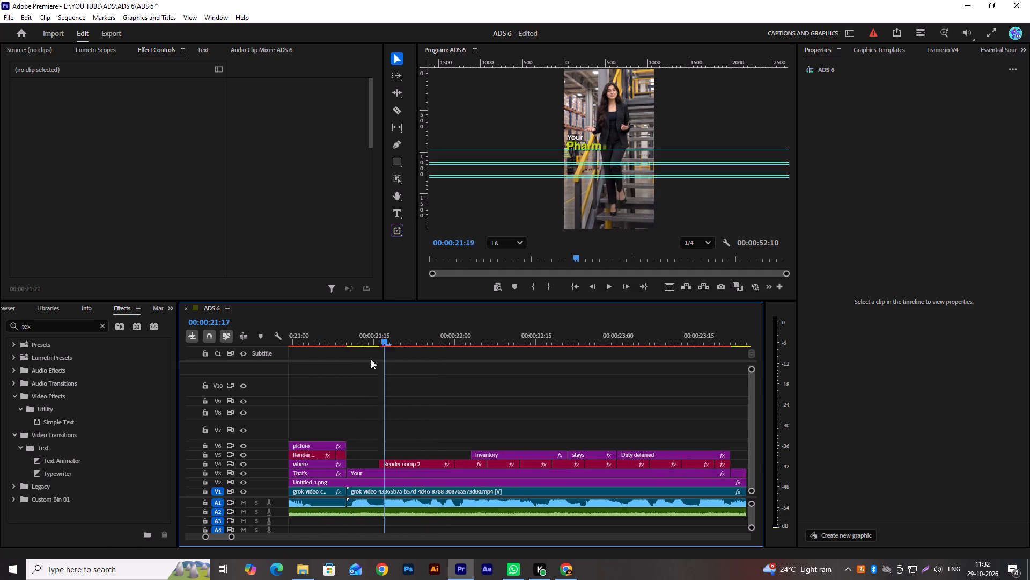
{"action": "left_click_drag", "start_coordinate": [371, 359], "coordinate": [507, 371]}
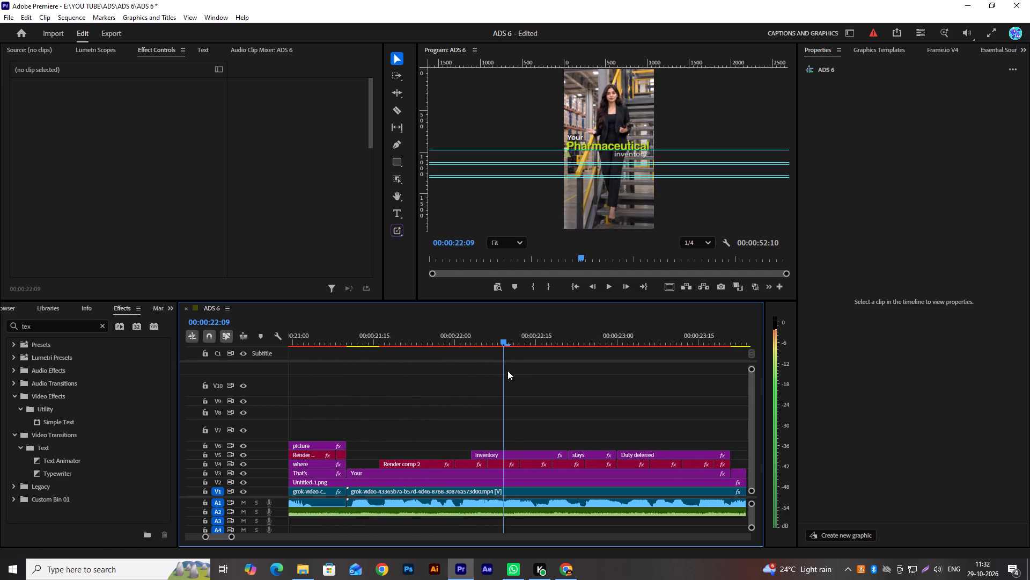
{"action": "left_click_drag", "start_coordinate": [507, 371], "coordinate": [477, 412]}
{"action": "key", "text": "space"}
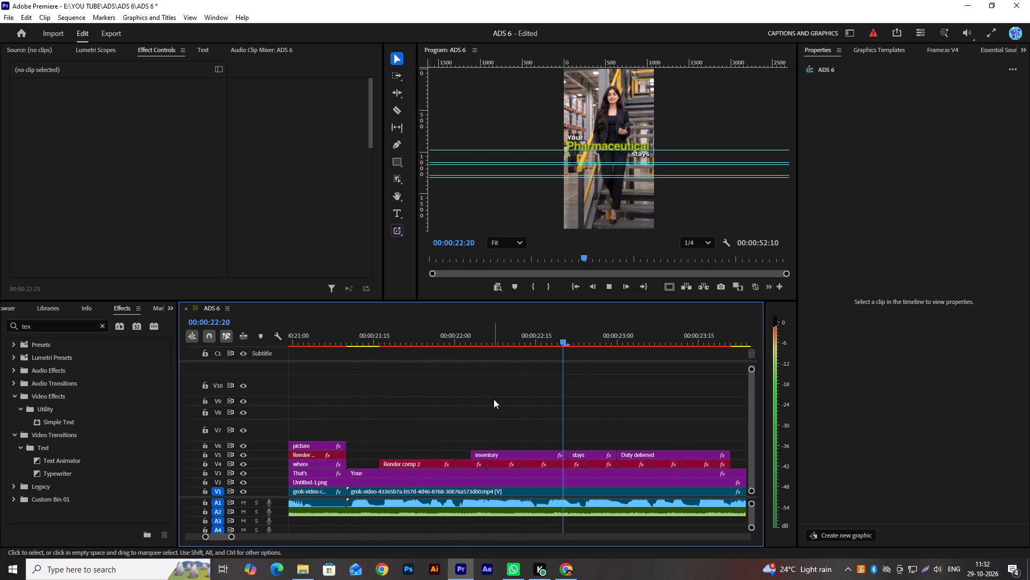
{"action": "key", "text": "space"}
{"action": "scroll", "coordinate": [494, 399], "scroll_direction": "down", "scroll_amount": 8}
{"action": "key", "text": "space"}
{"action": "key", "text": "space"}
{"action": "scroll", "coordinate": [494, 399], "scroll_direction": "down", "scroll_amount": 6}
Maximize the program preview to examine the Duty deferred layout, play onward from 00:00:23:18, and restore the normal layout.
{"action": "left_click", "coordinate": [661, 199]}
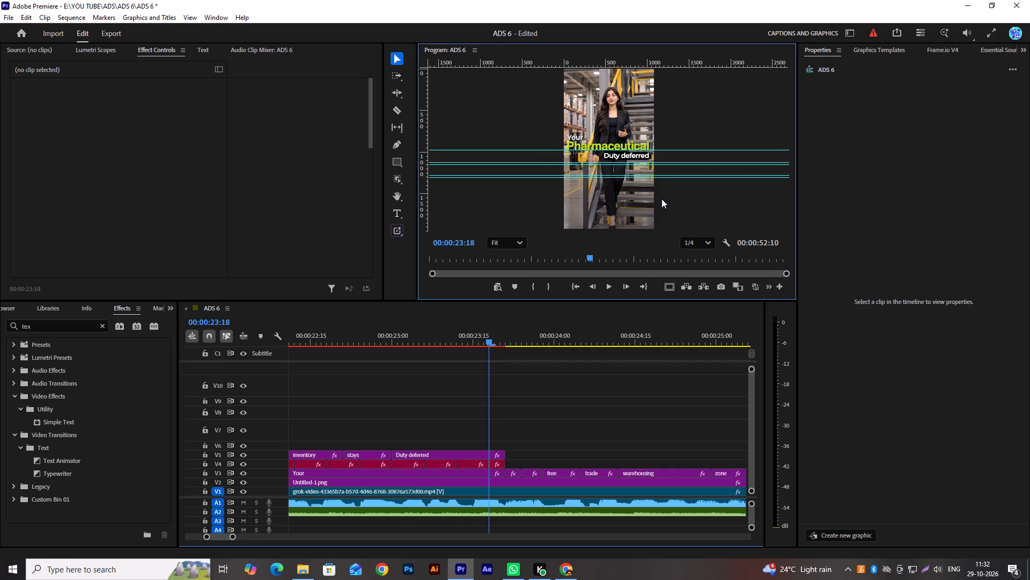
{"action": "key", "text": "grave"}
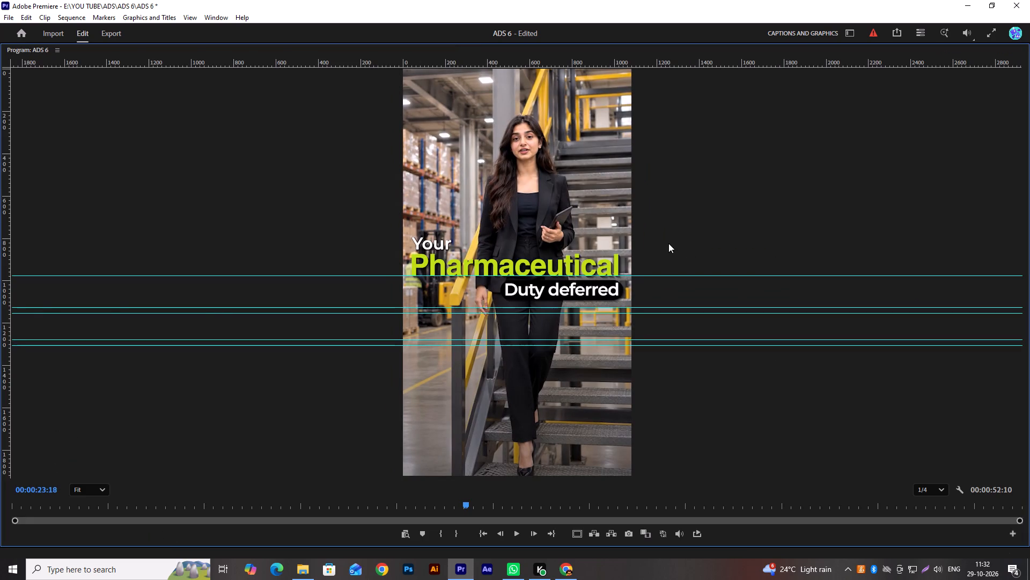
{"action": "key", "text": "space"}
{"action": "type", "text": "`"}
{"action": "key", "text": "space"}
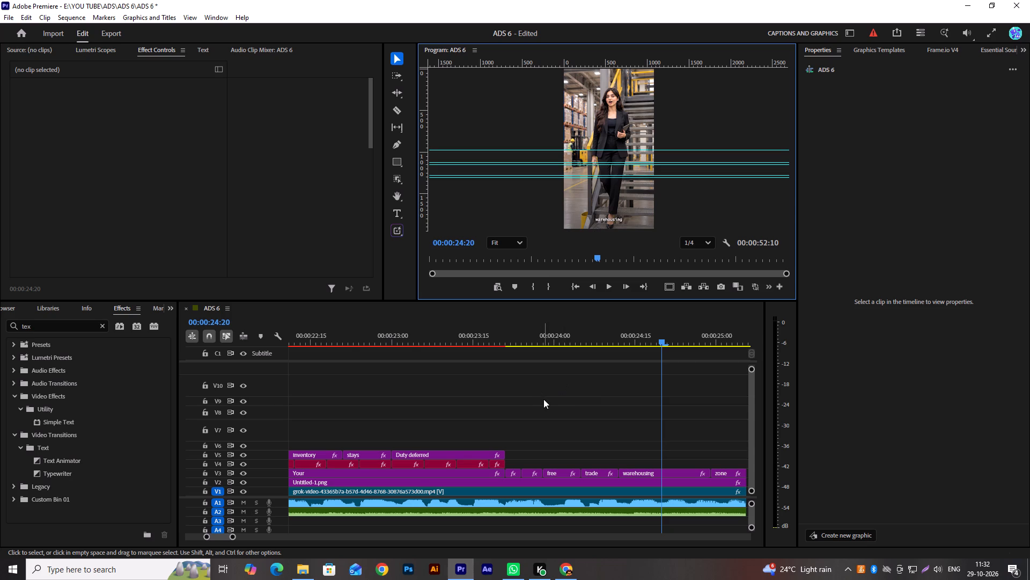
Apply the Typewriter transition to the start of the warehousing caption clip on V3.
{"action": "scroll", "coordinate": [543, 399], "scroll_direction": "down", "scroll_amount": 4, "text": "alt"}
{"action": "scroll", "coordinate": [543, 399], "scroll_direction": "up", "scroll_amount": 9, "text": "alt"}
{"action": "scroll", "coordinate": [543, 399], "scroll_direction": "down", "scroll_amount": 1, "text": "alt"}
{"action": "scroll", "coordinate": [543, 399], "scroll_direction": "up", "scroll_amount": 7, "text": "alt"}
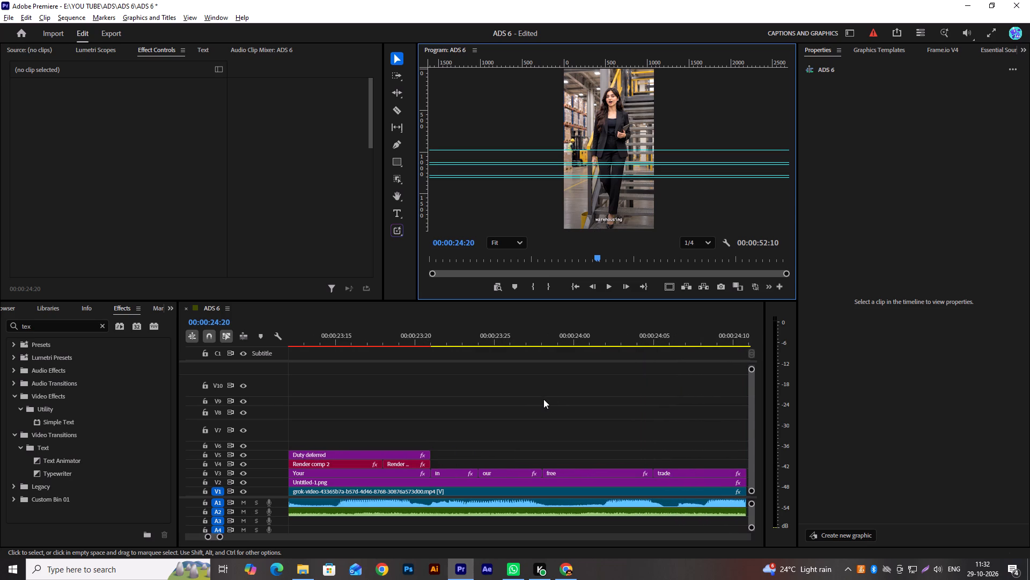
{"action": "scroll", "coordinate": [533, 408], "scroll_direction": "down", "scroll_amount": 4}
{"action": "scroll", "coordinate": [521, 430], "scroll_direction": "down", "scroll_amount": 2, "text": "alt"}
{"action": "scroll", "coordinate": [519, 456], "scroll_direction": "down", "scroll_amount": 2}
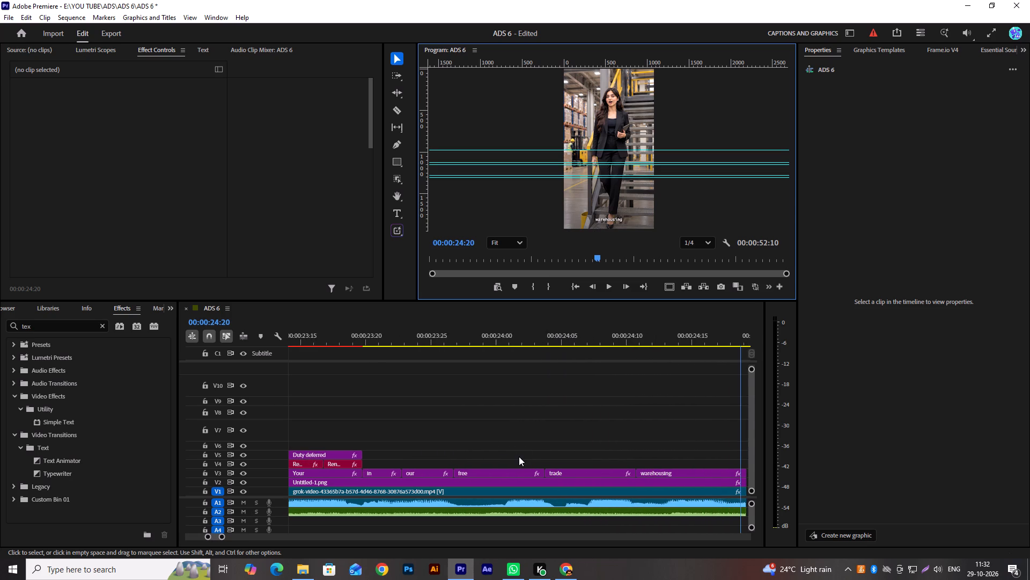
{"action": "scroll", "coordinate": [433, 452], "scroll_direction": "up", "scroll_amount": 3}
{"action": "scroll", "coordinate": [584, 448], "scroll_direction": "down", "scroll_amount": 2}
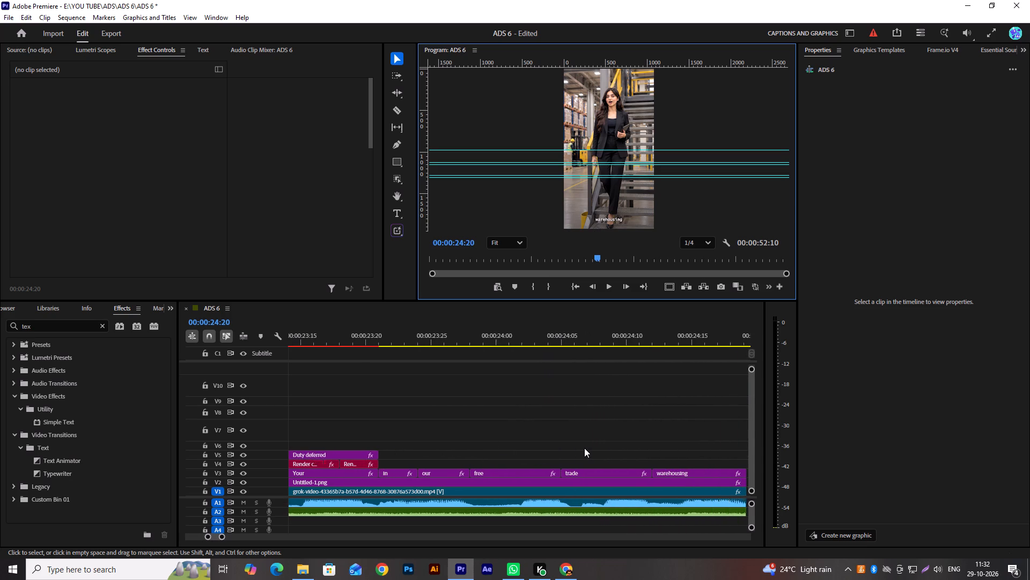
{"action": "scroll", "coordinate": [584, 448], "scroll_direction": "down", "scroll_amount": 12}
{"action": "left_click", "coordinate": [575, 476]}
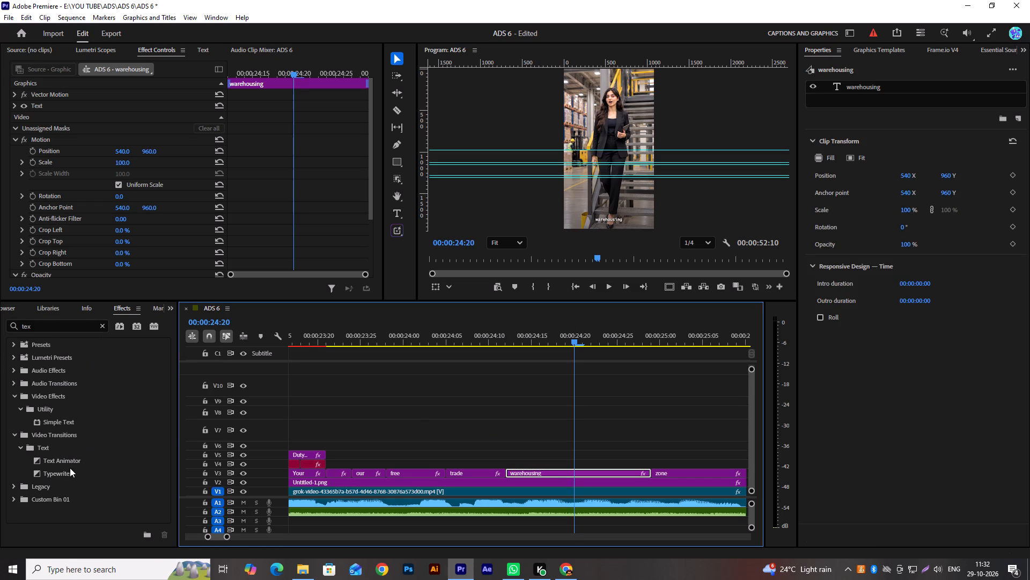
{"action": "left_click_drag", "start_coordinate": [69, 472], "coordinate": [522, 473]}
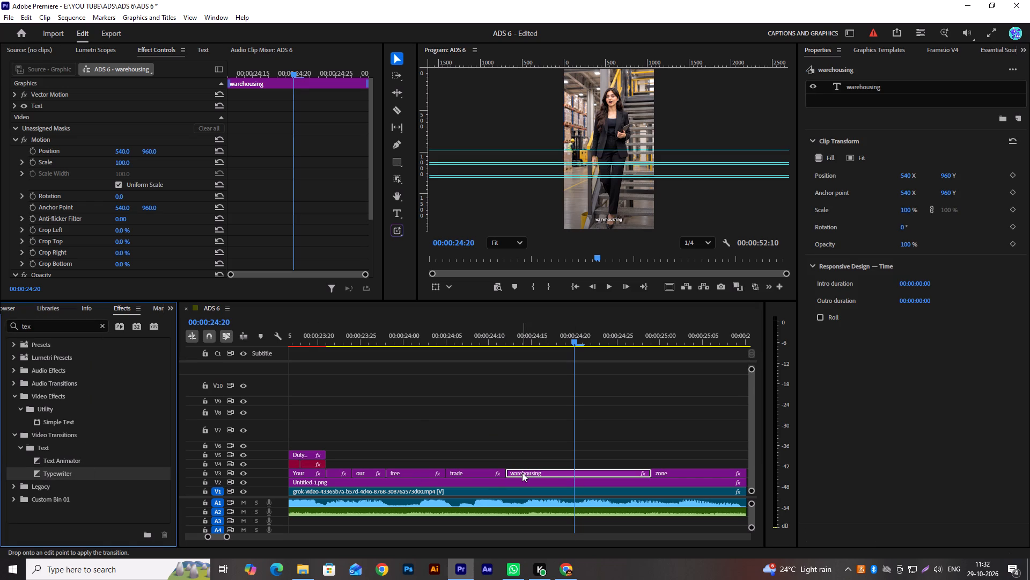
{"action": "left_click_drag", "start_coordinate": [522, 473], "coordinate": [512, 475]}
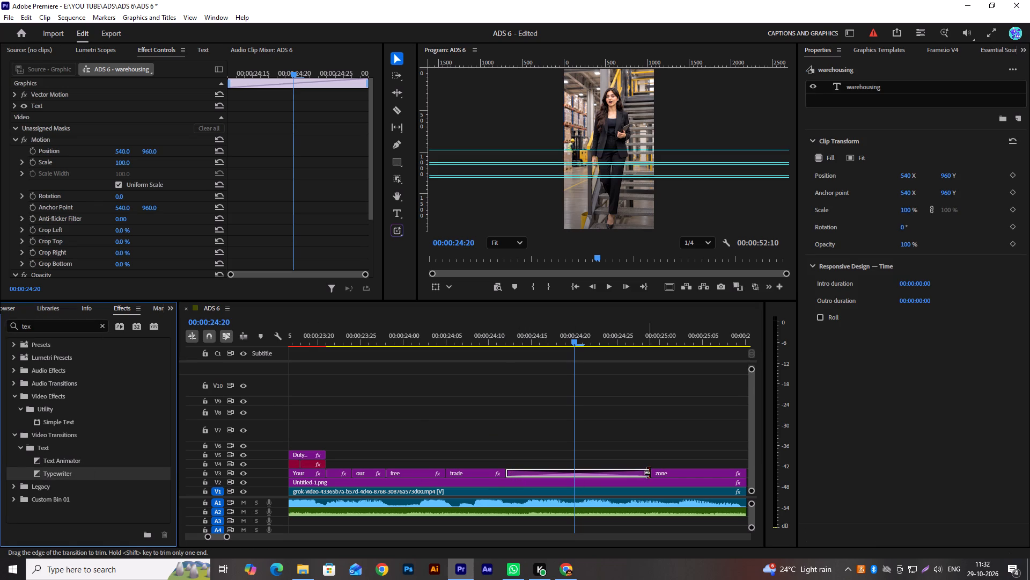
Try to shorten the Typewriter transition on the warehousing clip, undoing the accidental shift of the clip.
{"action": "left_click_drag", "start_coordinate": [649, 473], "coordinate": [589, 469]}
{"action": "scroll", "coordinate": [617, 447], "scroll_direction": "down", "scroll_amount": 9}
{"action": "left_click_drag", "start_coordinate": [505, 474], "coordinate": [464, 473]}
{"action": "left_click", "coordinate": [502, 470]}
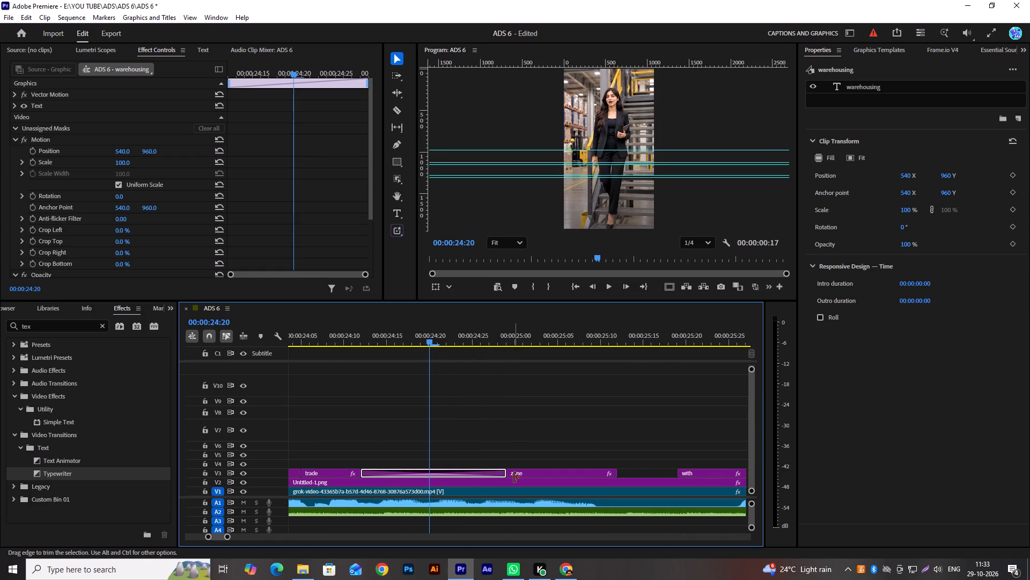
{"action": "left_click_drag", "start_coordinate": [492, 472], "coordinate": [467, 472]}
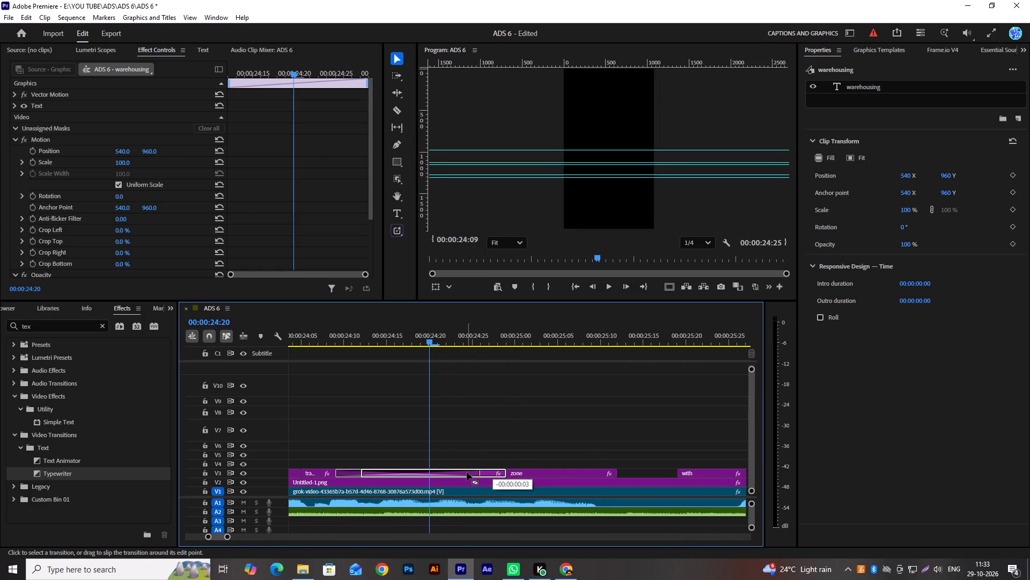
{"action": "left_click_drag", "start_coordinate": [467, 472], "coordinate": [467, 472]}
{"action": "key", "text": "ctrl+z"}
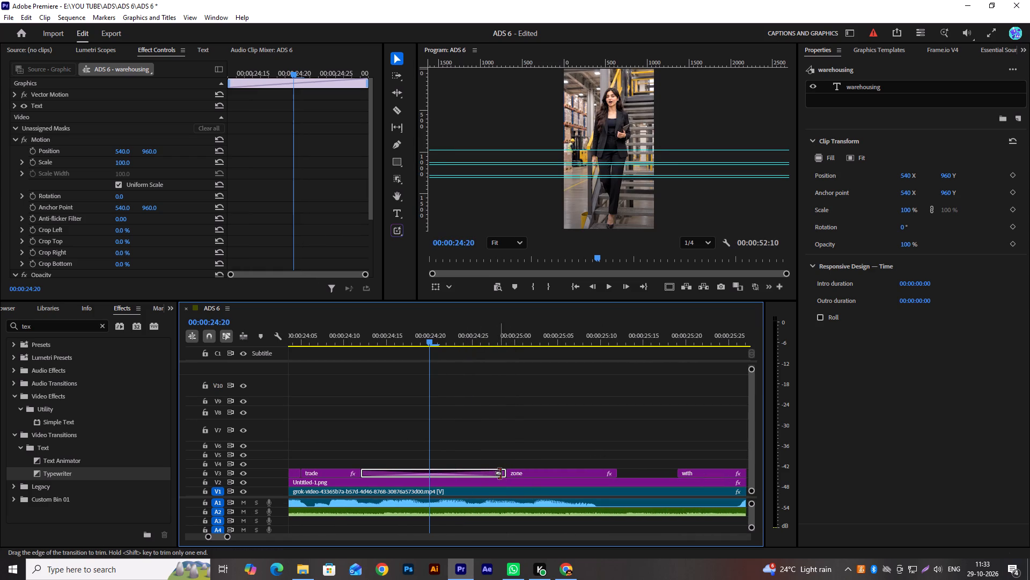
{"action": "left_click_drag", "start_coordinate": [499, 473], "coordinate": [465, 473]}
Move the zone caption from V3 up to V4 and extend the warehousing clip beneath it to zone's end.
{"action": "left_click_drag", "start_coordinate": [525, 470], "coordinate": [522, 461]}
{"action": "left_click_drag", "start_coordinate": [505, 476], "coordinate": [616, 477]}
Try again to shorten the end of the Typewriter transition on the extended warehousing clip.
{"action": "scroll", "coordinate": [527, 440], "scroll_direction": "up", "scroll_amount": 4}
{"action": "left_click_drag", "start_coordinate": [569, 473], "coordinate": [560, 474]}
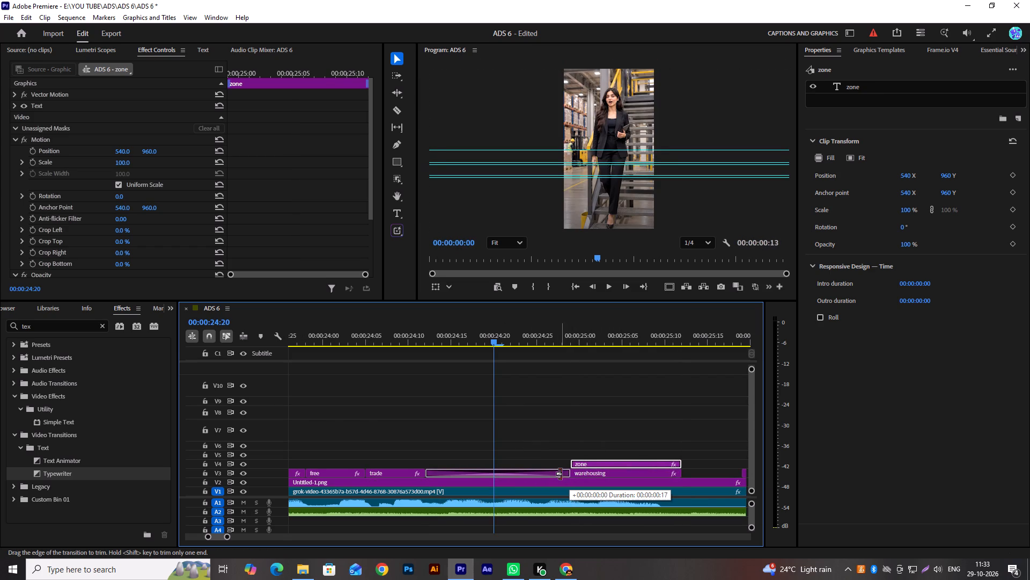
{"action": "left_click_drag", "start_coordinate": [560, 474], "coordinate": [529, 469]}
Play the warehousing caption from 00:00:24:11 and scrub to the start of the zone clip to check the typing animation.
{"action": "left_click_drag", "start_coordinate": [474, 339], "coordinate": [418, 363]}
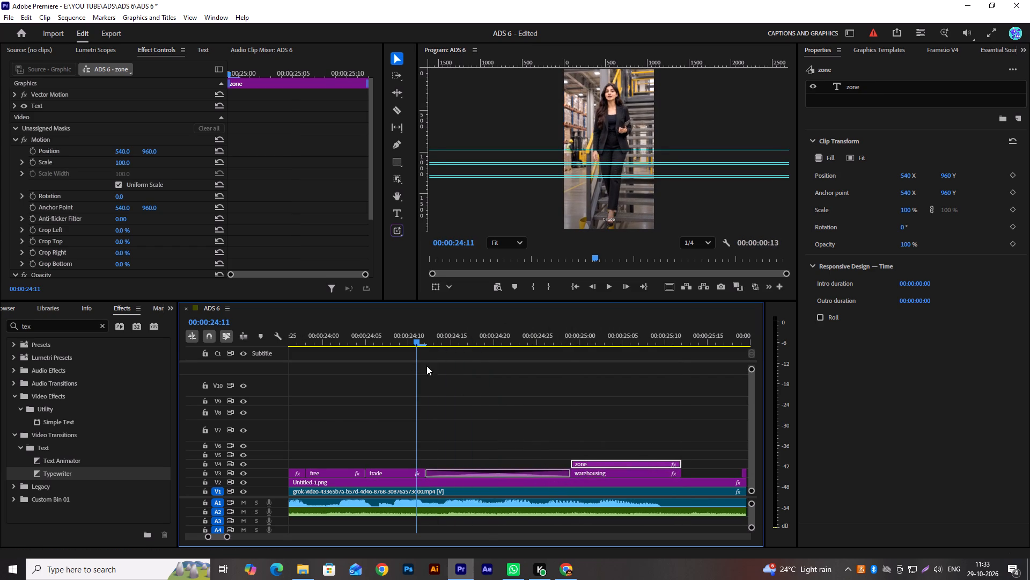
{"action": "key", "text": "space"}
{"action": "key", "text": "space"}
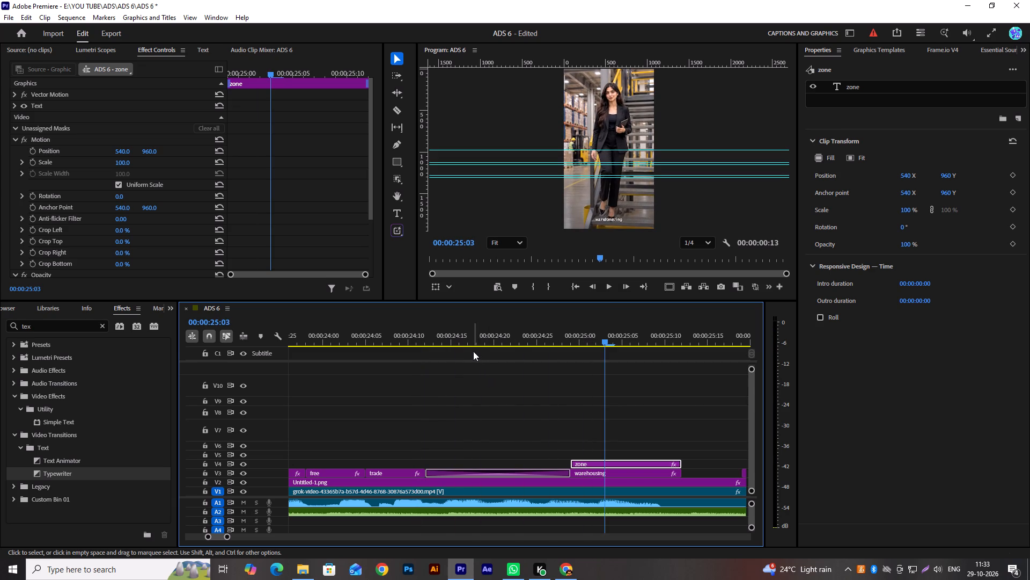
{"action": "left_click_drag", "start_coordinate": [477, 341], "coordinate": [550, 350]}
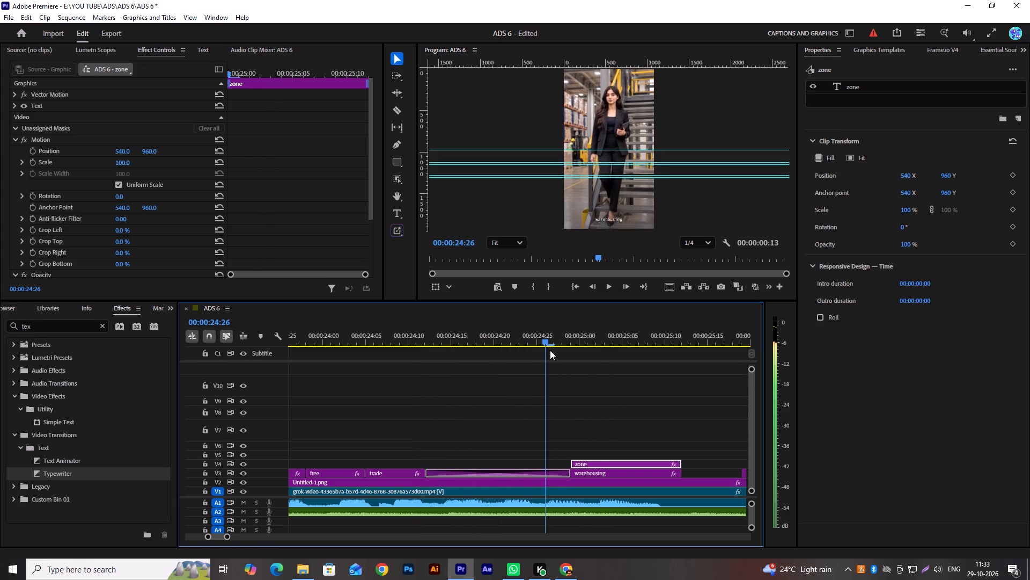
{"action": "left_click_drag", "start_coordinate": [550, 350], "coordinate": [575, 354]}
Move the warehousing and zone caption clips together up to V6 and V7, keeping their timing.
{"action": "scroll", "coordinate": [418, 433], "scroll_direction": "up", "scroll_amount": 5}
{"action": "scroll", "coordinate": [418, 433], "scroll_direction": "down", "scroll_amount": 4, "text": "alt"}
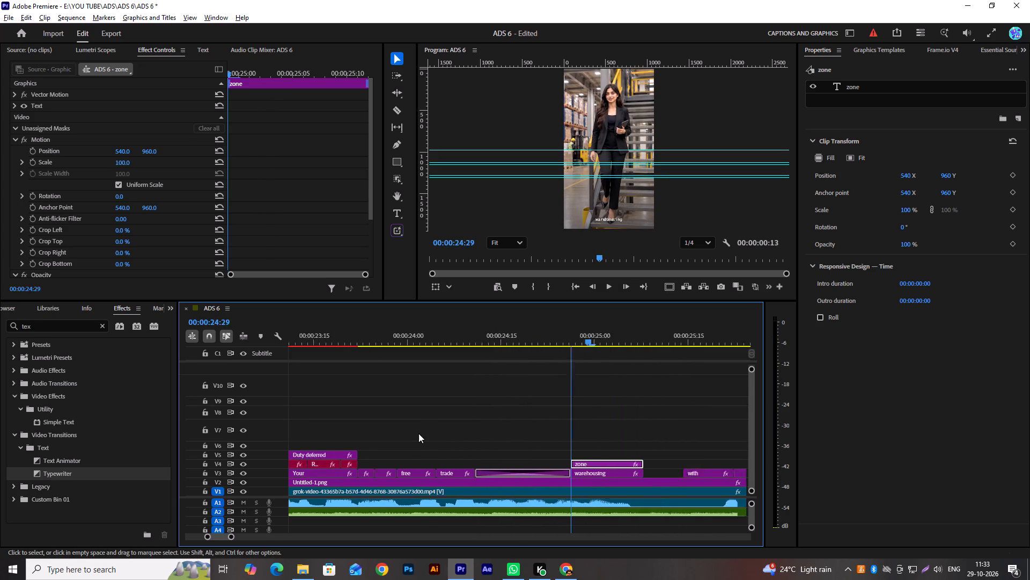
{"action": "scroll", "coordinate": [418, 433], "scroll_direction": "down", "scroll_amount": 2, "text": "alt"}
{"action": "left_click", "coordinate": [563, 473]}
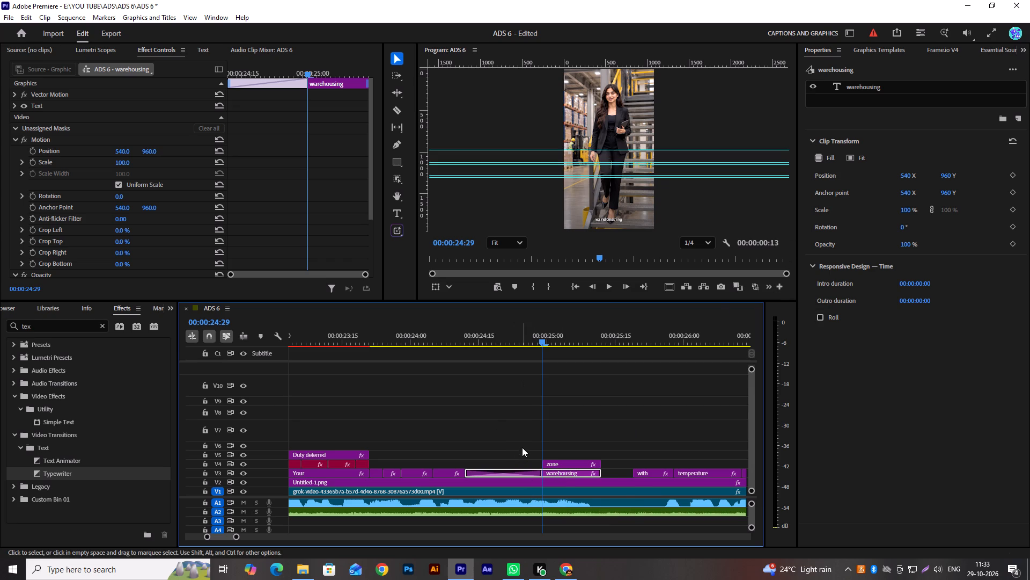
{"action": "left_click_drag", "start_coordinate": [523, 440], "coordinate": [564, 473]}
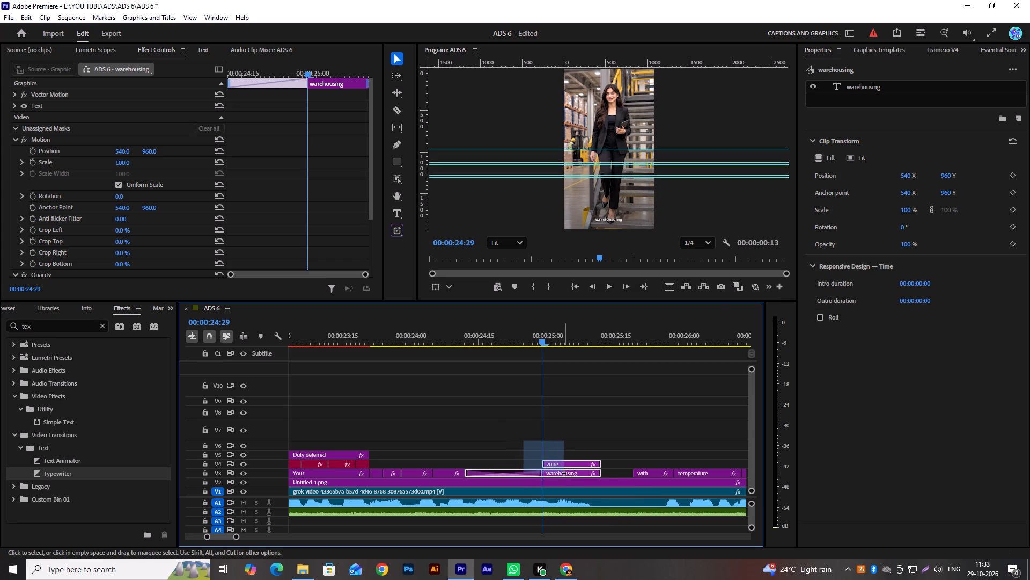
{"action": "left_click_drag", "start_coordinate": [564, 473], "coordinate": [565, 474]}
{"action": "left_click_drag", "start_coordinate": [568, 475], "coordinate": [570, 454]}
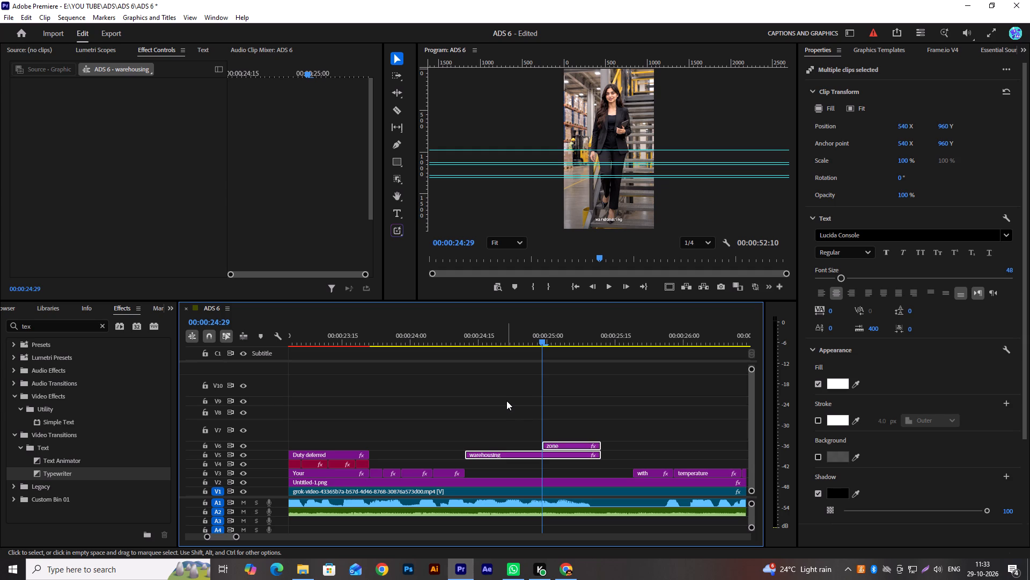
{"action": "scroll", "coordinate": [460, 417], "scroll_direction": "up", "scroll_amount": 6, "text": "alt"}
{"action": "scroll", "coordinate": [460, 417], "scroll_direction": "down", "scroll_amount": 4, "text": "alt"}
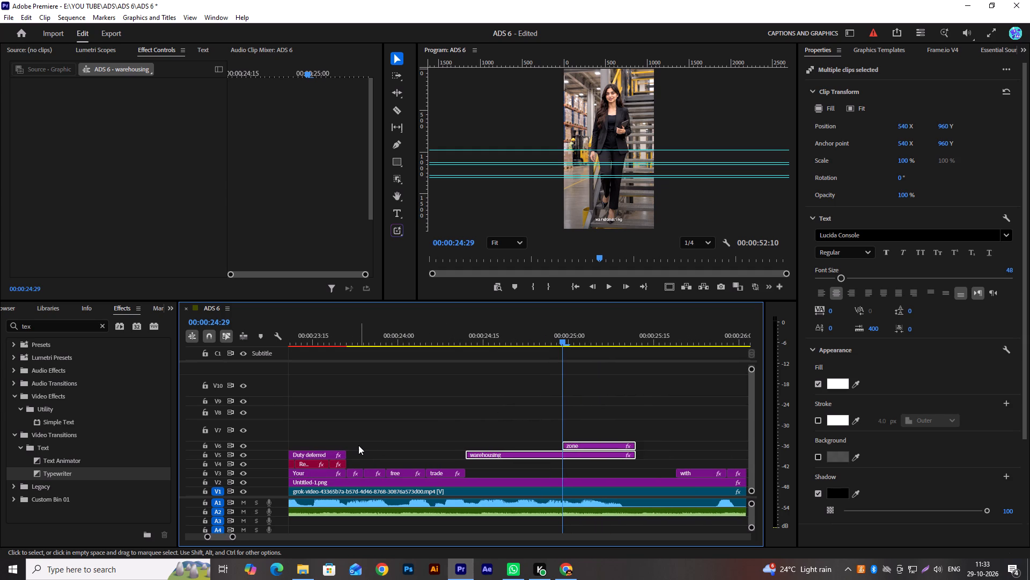
{"action": "scroll", "coordinate": [360, 444], "scroll_direction": "up", "scroll_amount": 3, "text": "alt"}
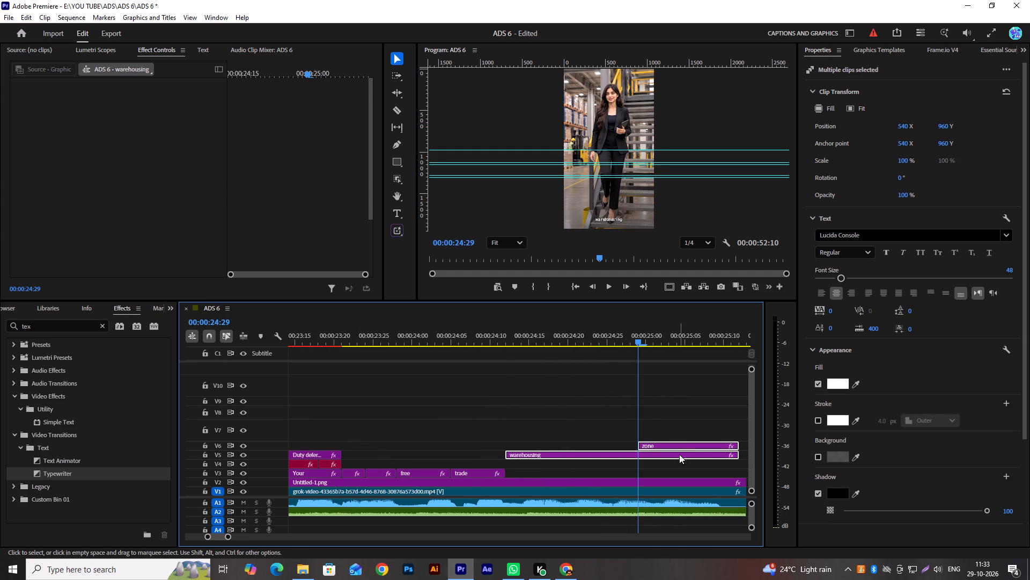
{"action": "left_click_drag", "start_coordinate": [679, 454], "coordinate": [679, 445]}
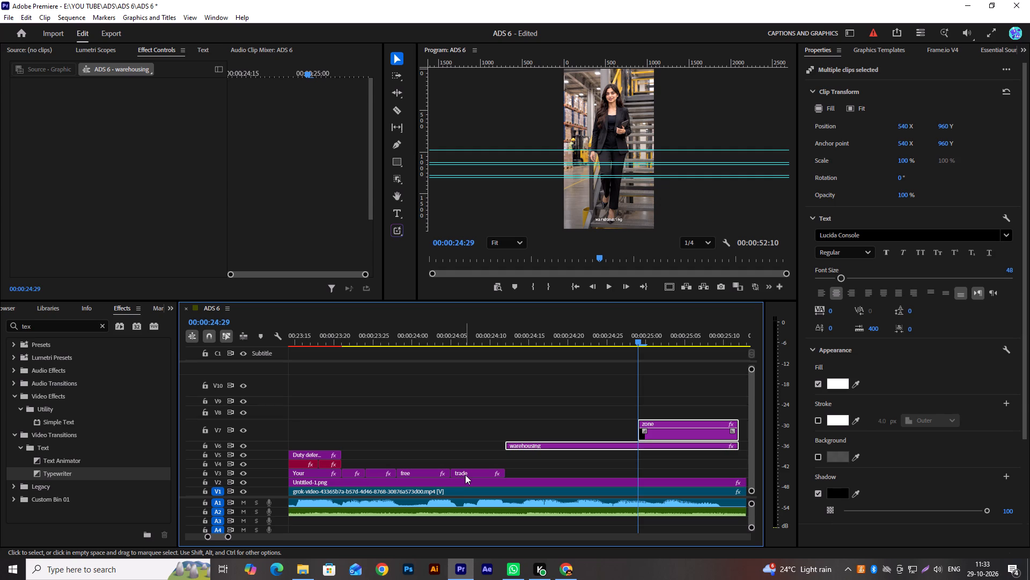
Move the trade caption from V3 up to V5 and the free caption up to V4.
{"action": "left_click_drag", "start_coordinate": [470, 473], "coordinate": [470, 458]}
{"action": "left_click_drag", "start_coordinate": [430, 475], "coordinate": [431, 465]}
Extend the ends of the free and trade clips to the same point, slightly past the start of warehousing.
{"action": "left_click_drag", "start_coordinate": [450, 462], "coordinate": [494, 464]}
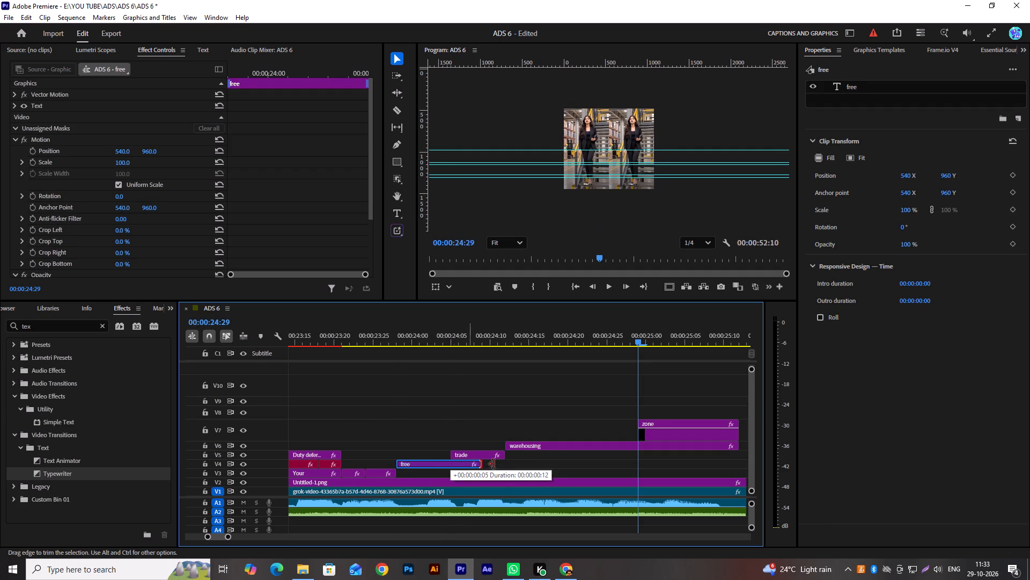
{"action": "left_click_drag", "start_coordinate": [494, 464], "coordinate": [502, 466]}
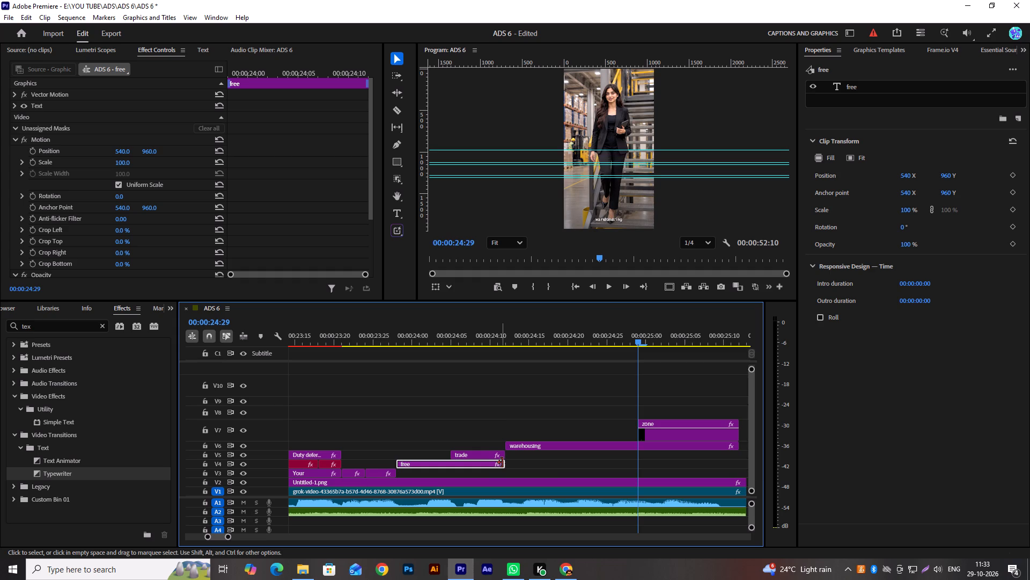
{"action": "left_click_drag", "start_coordinate": [502, 462], "coordinate": [515, 460]}
{"action": "left_click_drag", "start_coordinate": [505, 455], "coordinate": [506, 454]}
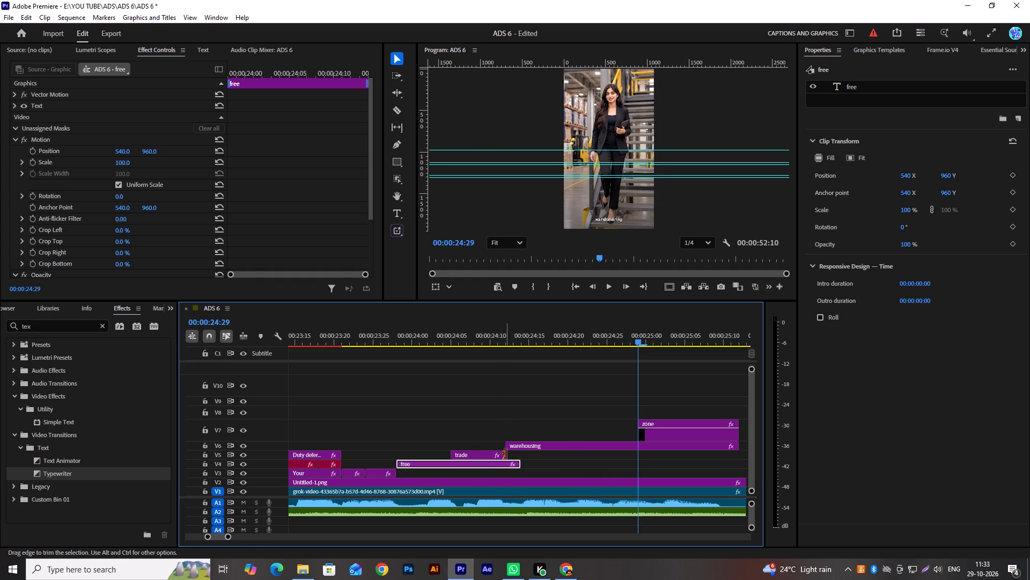
{"action": "left_click_drag", "start_coordinate": [506, 454], "coordinate": [518, 453]}
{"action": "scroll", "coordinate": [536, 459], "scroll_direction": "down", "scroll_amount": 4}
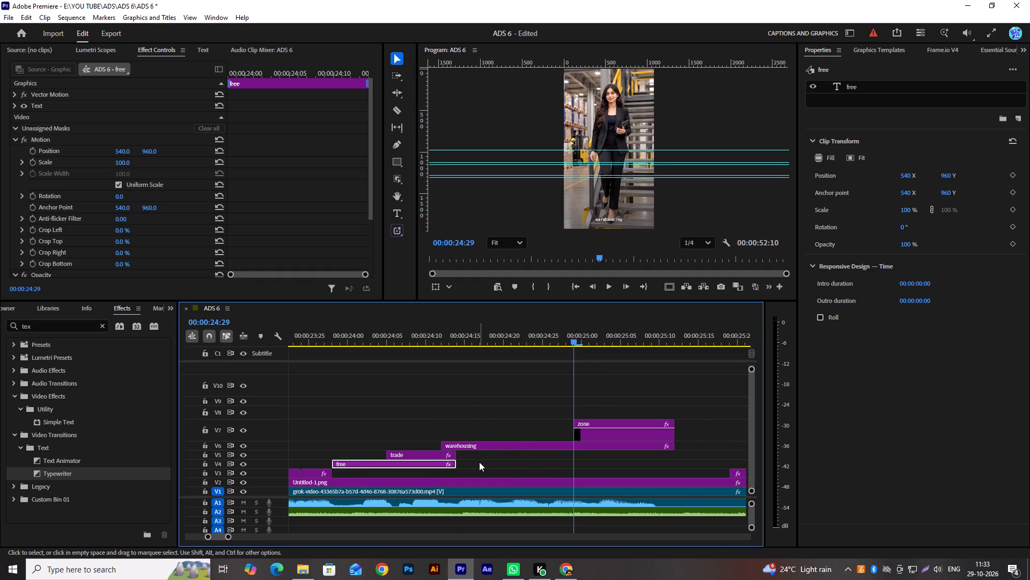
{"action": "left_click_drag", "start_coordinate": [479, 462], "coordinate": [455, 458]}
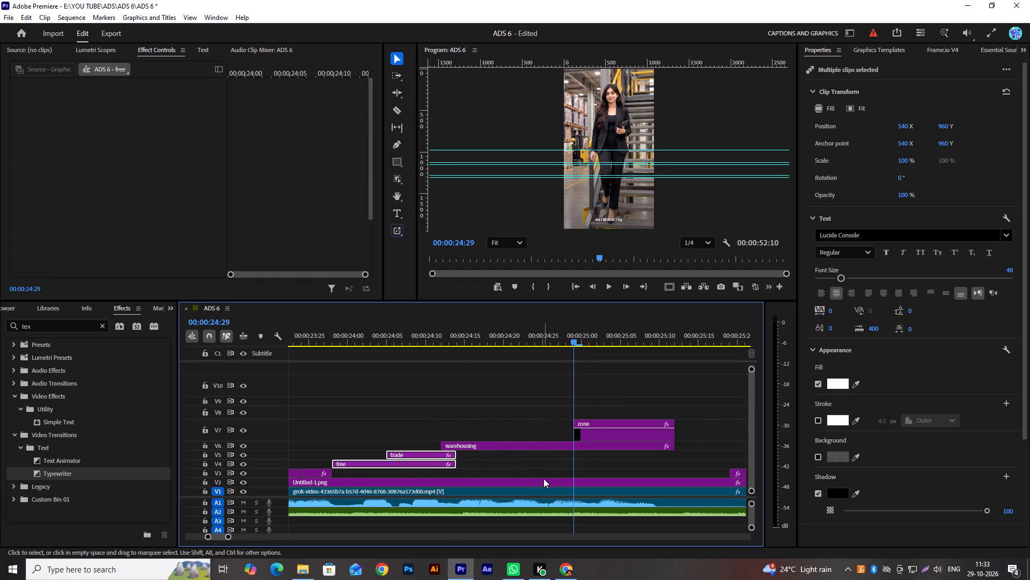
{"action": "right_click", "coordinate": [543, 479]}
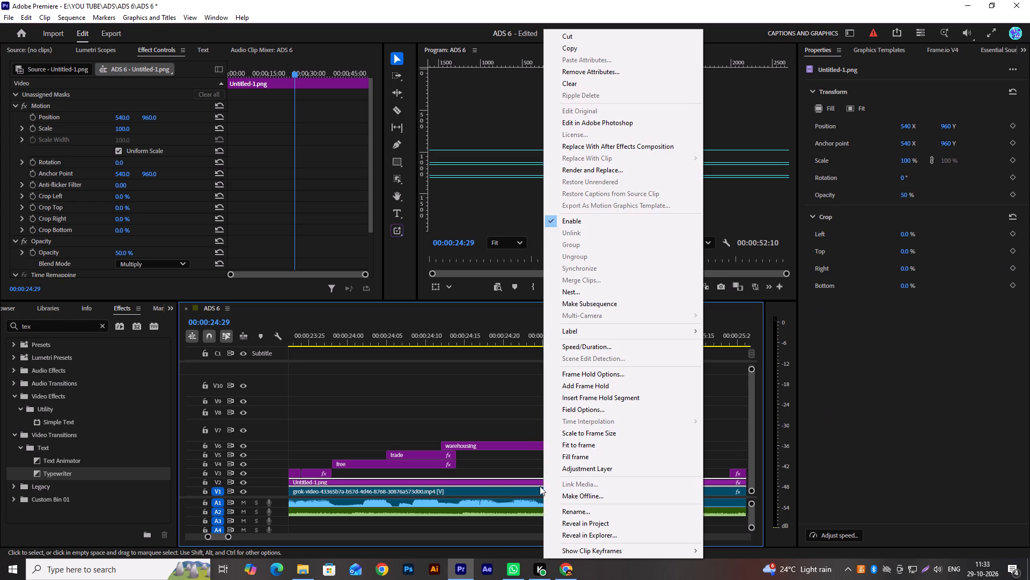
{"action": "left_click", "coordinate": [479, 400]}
Save the ADS 6 project.
{"action": "key", "text": "ctrl+s"}
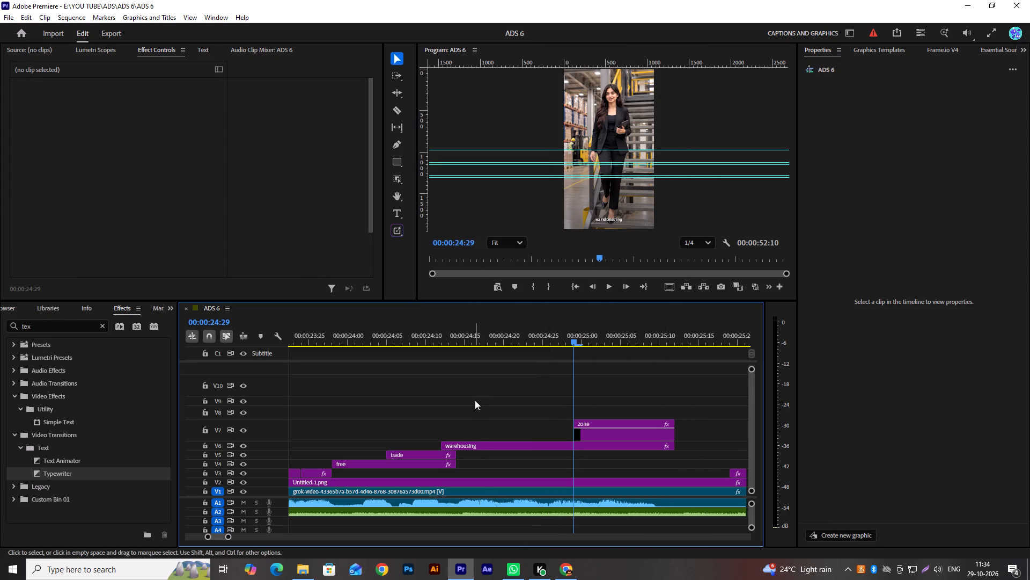
{"action": "left_click", "coordinate": [475, 400]}
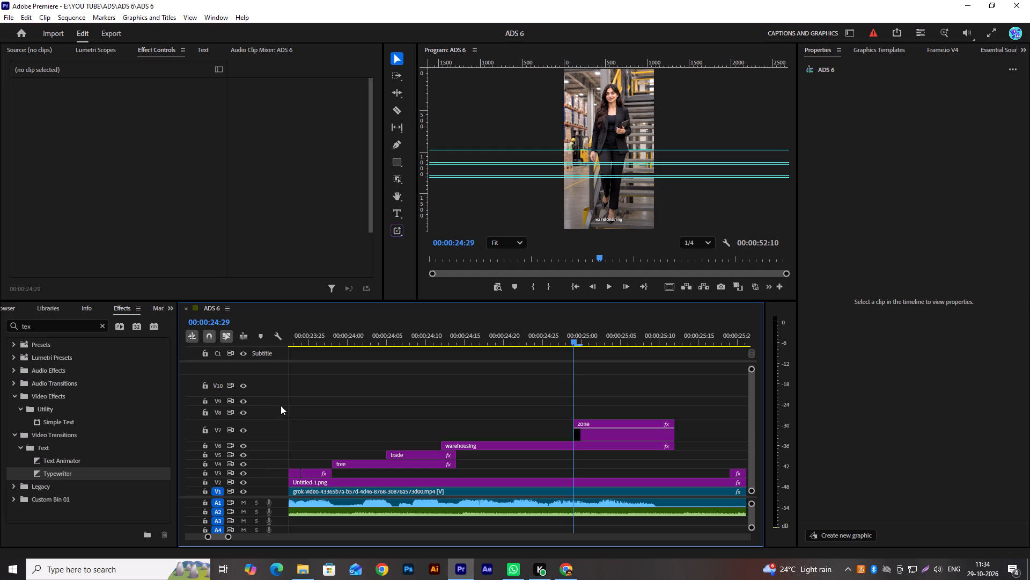
Extend the ends of the free and trade caption clips together to match the end of warehousing and zone.
{"action": "scroll", "coordinate": [204, 445], "scroll_direction": "up", "scroll_amount": 2}
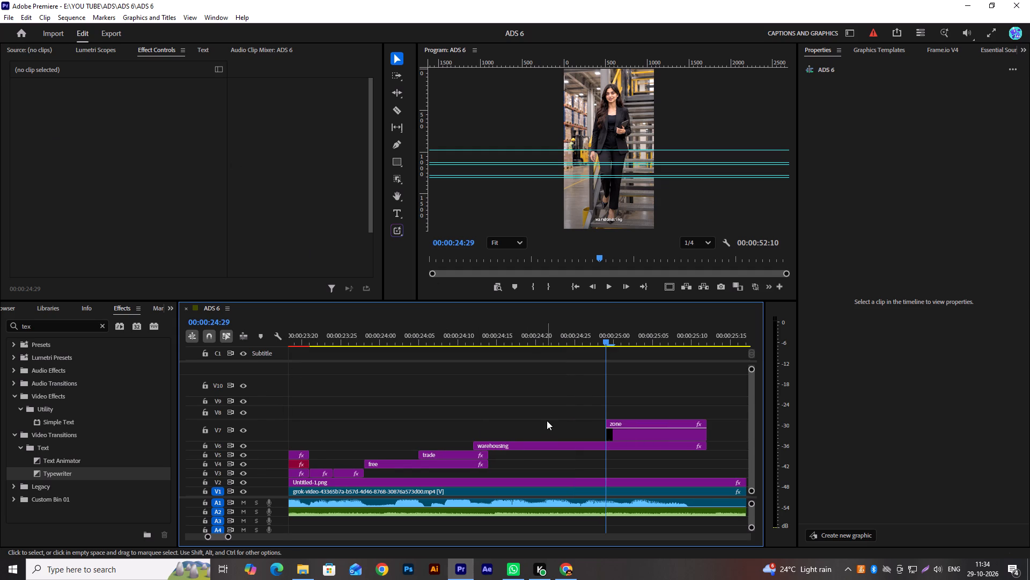
{"action": "left_click_drag", "start_coordinate": [517, 466], "coordinate": [479, 456]}
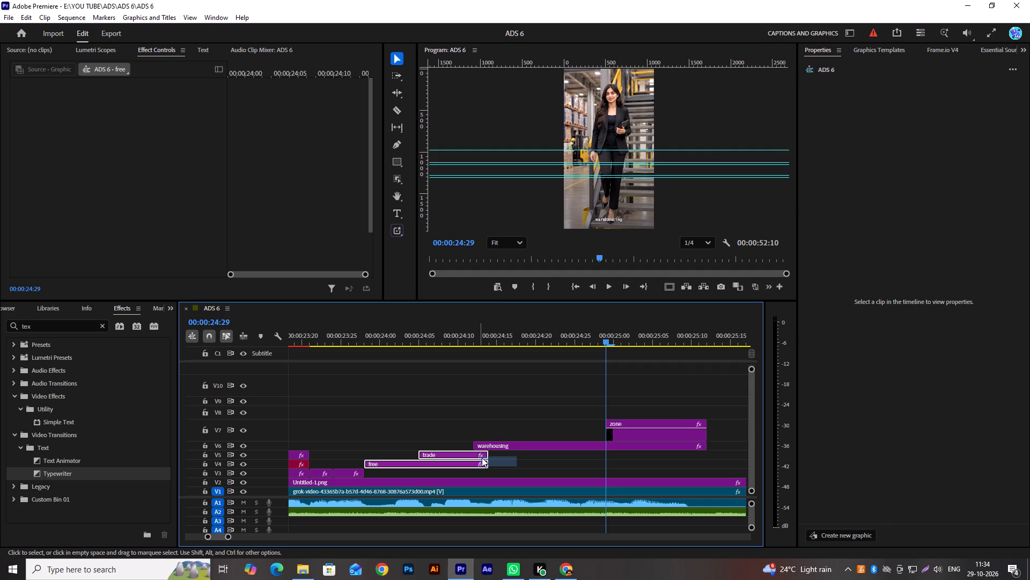
{"action": "left_click_drag", "start_coordinate": [486, 460], "coordinate": [705, 462]}
{"action": "scroll", "coordinate": [584, 378], "scroll_direction": "down", "scroll_amount": 3}
{"action": "scroll", "coordinate": [453, 419], "scroll_direction": "up", "scroll_amount": 7}
{"action": "scroll", "coordinate": [453, 420], "scroll_direction": "down", "scroll_amount": 3, "text": "alt"}
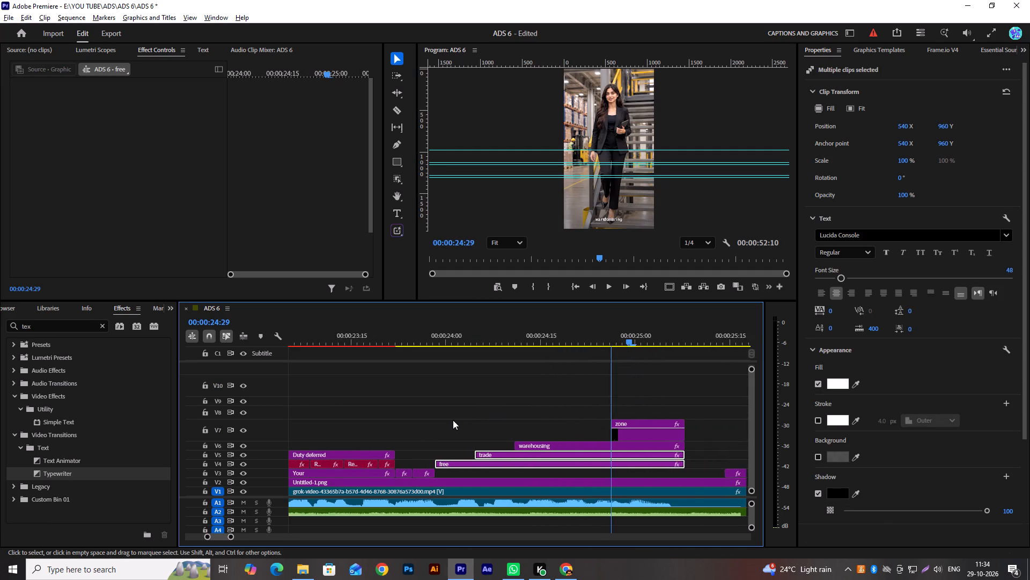
Move the free, trade, warehousing and zone clips together down one track to V3 through V6, keeping their timing.
{"action": "scroll", "coordinate": [453, 420], "scroll_direction": "up", "scroll_amount": 2, "text": "alt"}
{"action": "left_click_drag", "start_coordinate": [490, 393], "coordinate": [663, 455]}
{"action": "left_click_drag", "start_coordinate": [616, 382], "coordinate": [659, 458]}
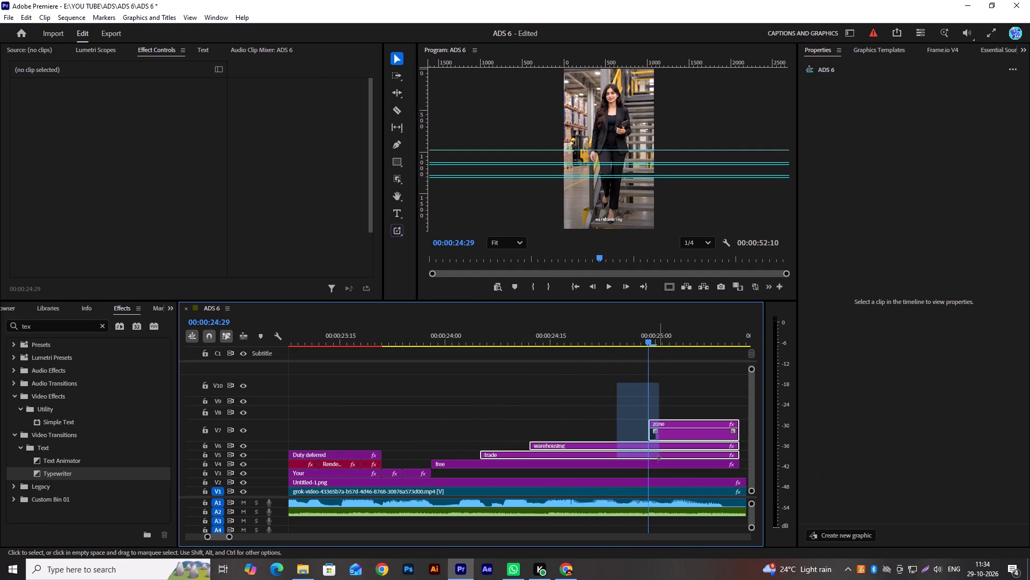
{"action": "left_click_drag", "start_coordinate": [659, 458], "coordinate": [660, 459]}
{"action": "left_click_drag", "start_coordinate": [577, 390], "coordinate": [690, 474]}
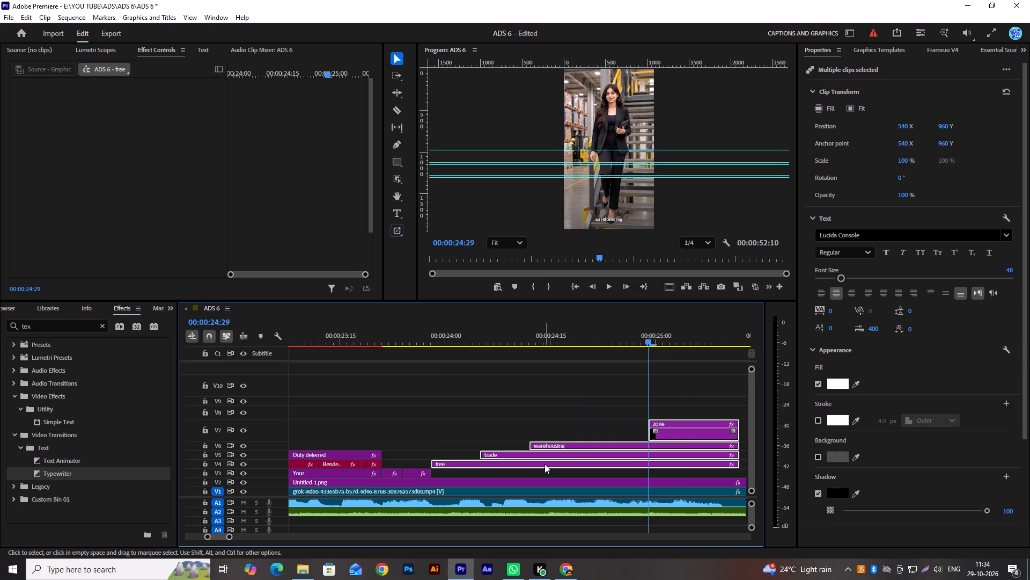
{"action": "left_click_drag", "start_coordinate": [545, 464], "coordinate": [545, 472]}
Play the ad from the end of Duty deferred and compare the warehousing caption with the Render comp 2 title's text settings.
{"action": "scroll", "coordinate": [417, 428], "scroll_direction": "up", "scroll_amount": 5}
{"action": "left_click_drag", "start_coordinate": [465, 341], "coordinate": [465, 342]}
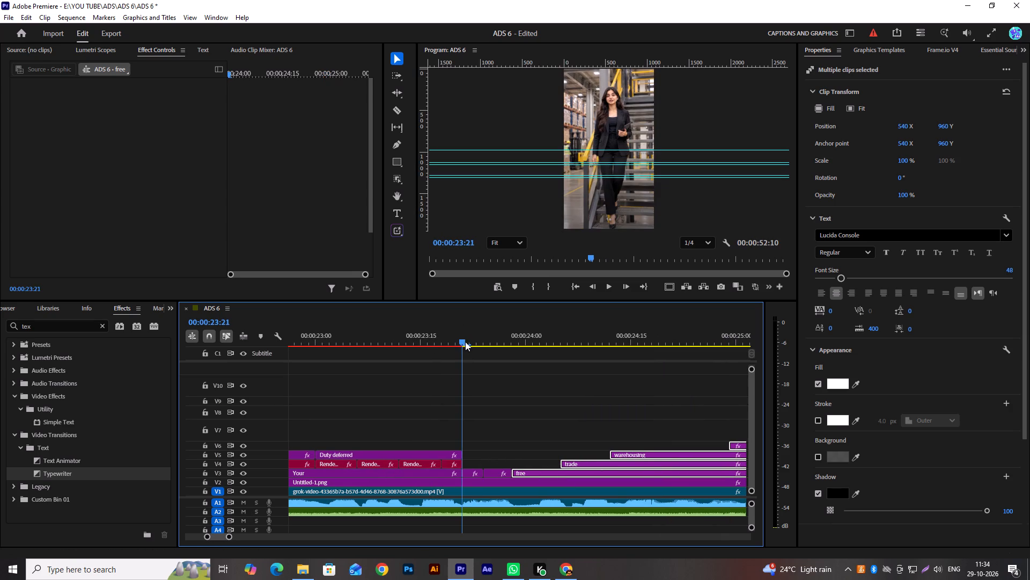
{"action": "left_click_drag", "start_coordinate": [465, 342], "coordinate": [466, 346]}
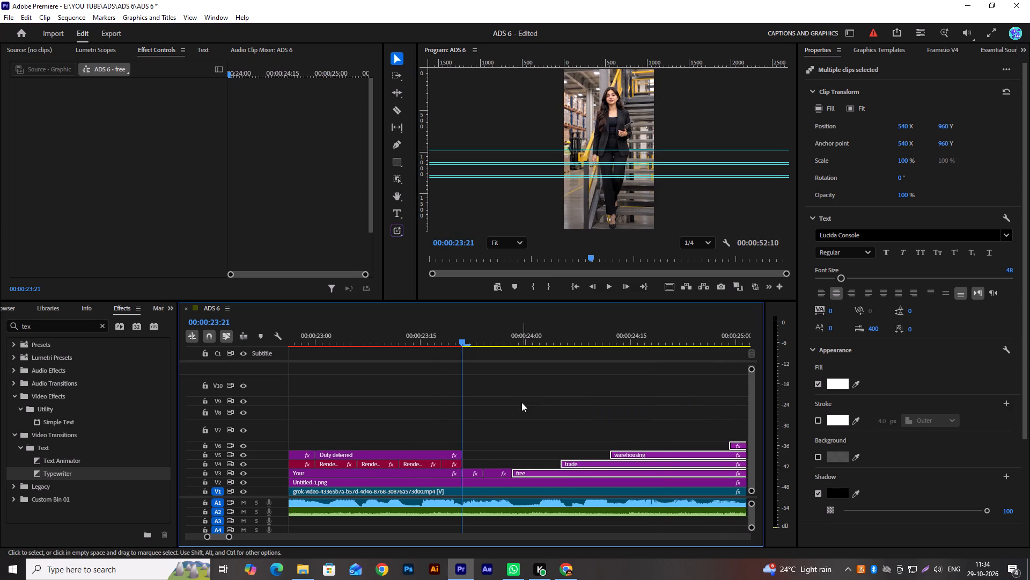
{"action": "key", "text": "space"}
{"action": "key", "text": "space"}
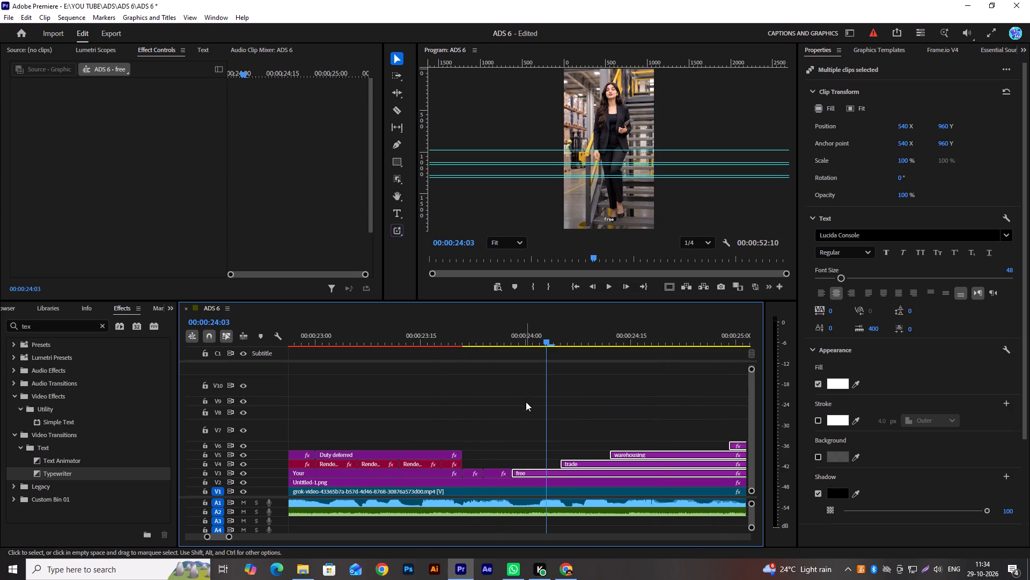
{"action": "left_click", "coordinate": [470, 475]}
{"action": "scroll", "coordinate": [589, 400], "scroll_direction": "down", "scroll_amount": 2}
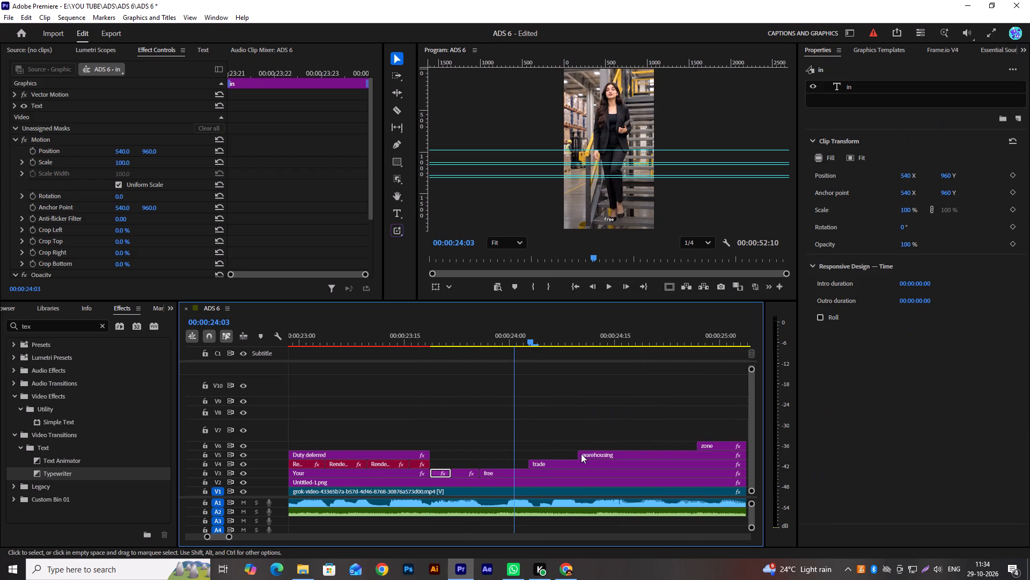
{"action": "left_click", "coordinate": [605, 455]}
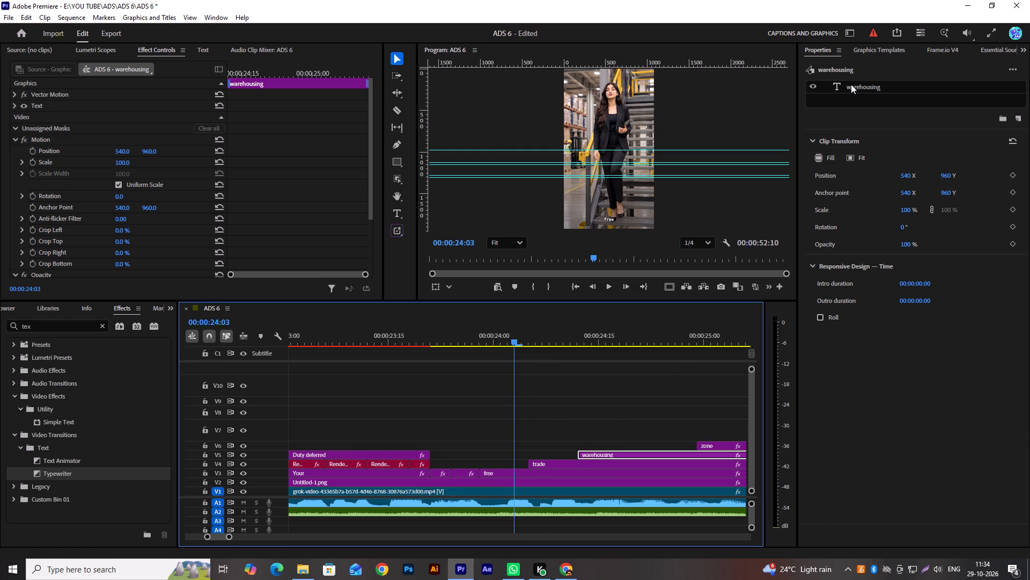
{"action": "left_click", "coordinate": [851, 84]}
{"action": "scroll", "coordinate": [409, 409], "scroll_direction": "up", "scroll_amount": 5}
{"action": "left_click", "coordinate": [388, 466]}
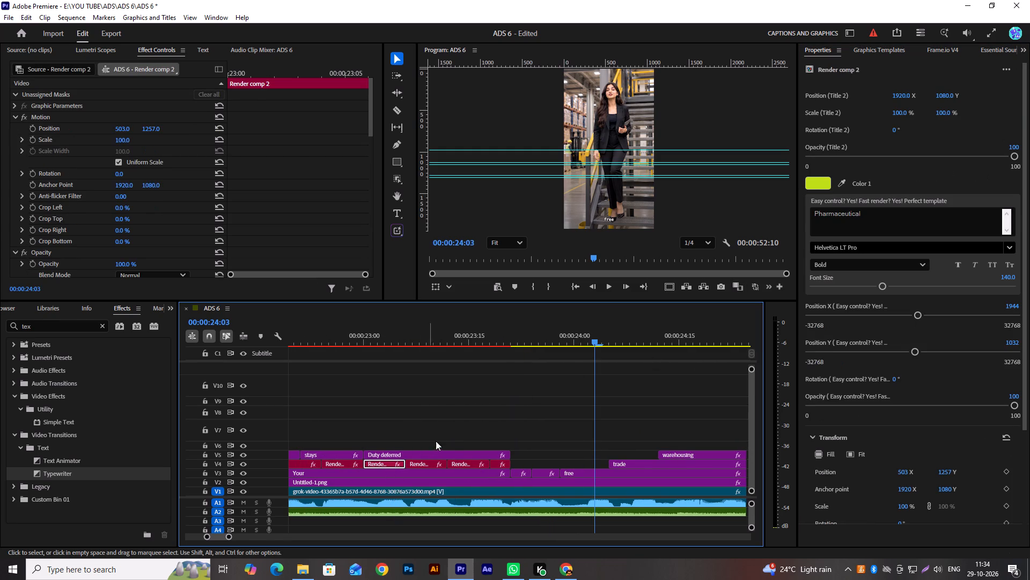
{"action": "scroll", "coordinate": [540, 407], "scroll_direction": "down", "scroll_amount": 10}
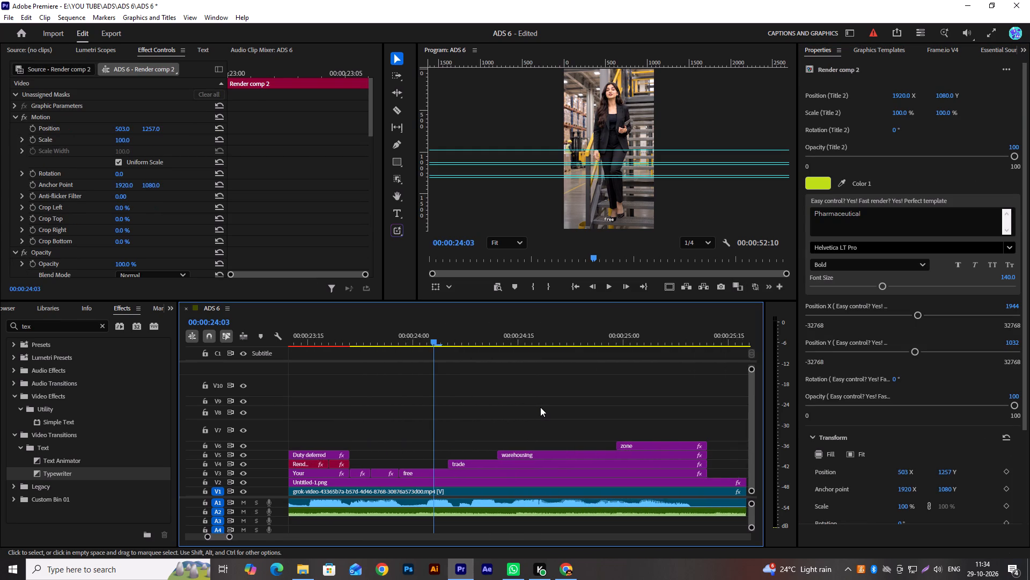
{"action": "scroll", "coordinate": [540, 407], "scroll_direction": "down", "scroll_amount": 2}
{"action": "scroll", "coordinate": [492, 420], "scroll_direction": "up", "scroll_amount": 5}
{"action": "scroll", "coordinate": [492, 420], "scroll_direction": "down", "scroll_amount": 1}
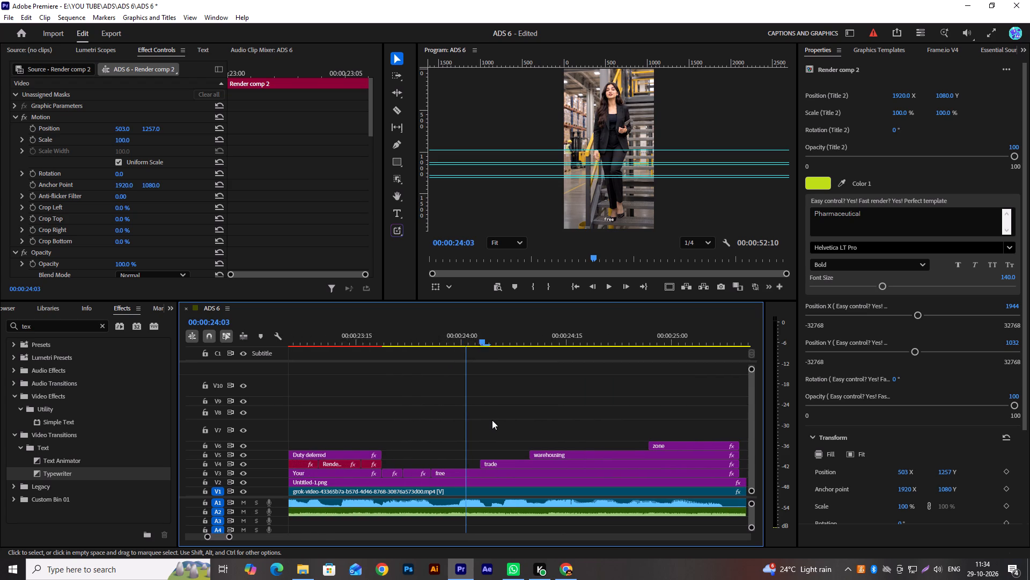
{"action": "scroll", "coordinate": [492, 420], "scroll_direction": "down", "scroll_amount": 1}
Set the warehousing caption's font to Helvetica LT Pro Bold and its size to 160.
{"action": "left_click", "coordinate": [541, 455]}
{"action": "left_click", "coordinate": [895, 85]}
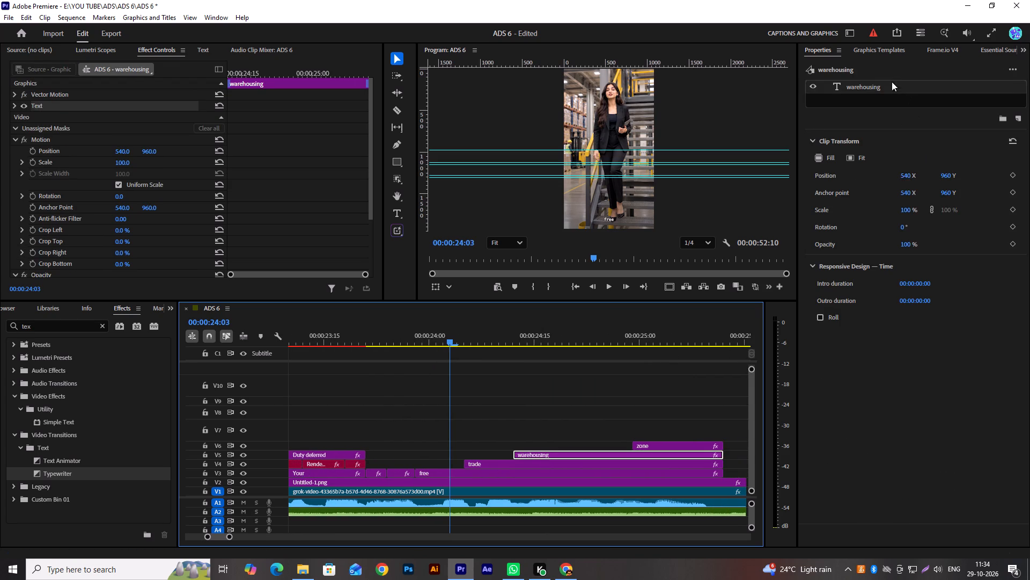
{"action": "left_click", "coordinate": [860, 160]}
{"action": "type", "text": "hel"}
{"action": "left_click", "coordinate": [889, 253]}
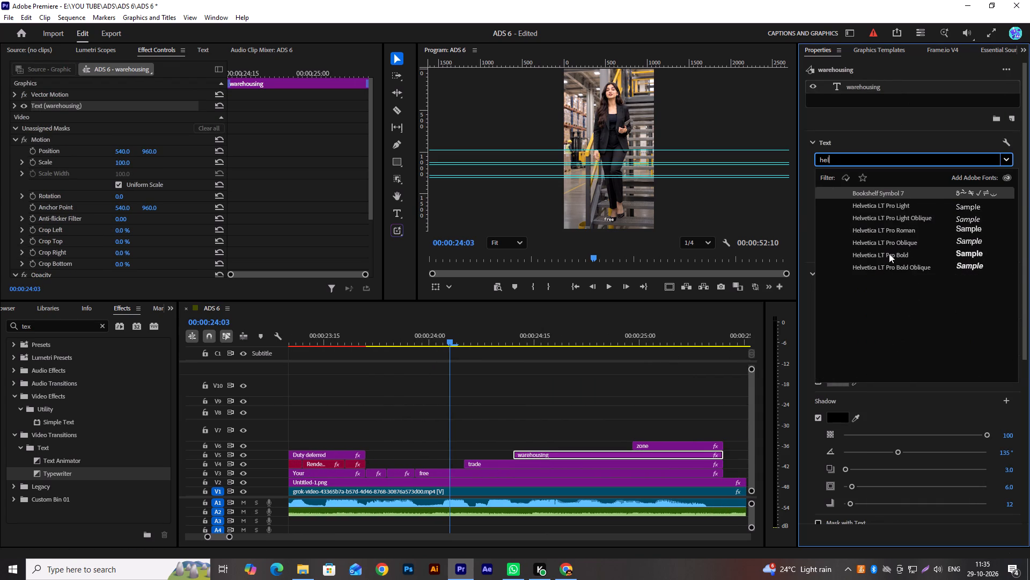
{"action": "left_click", "coordinate": [1012, 195]}
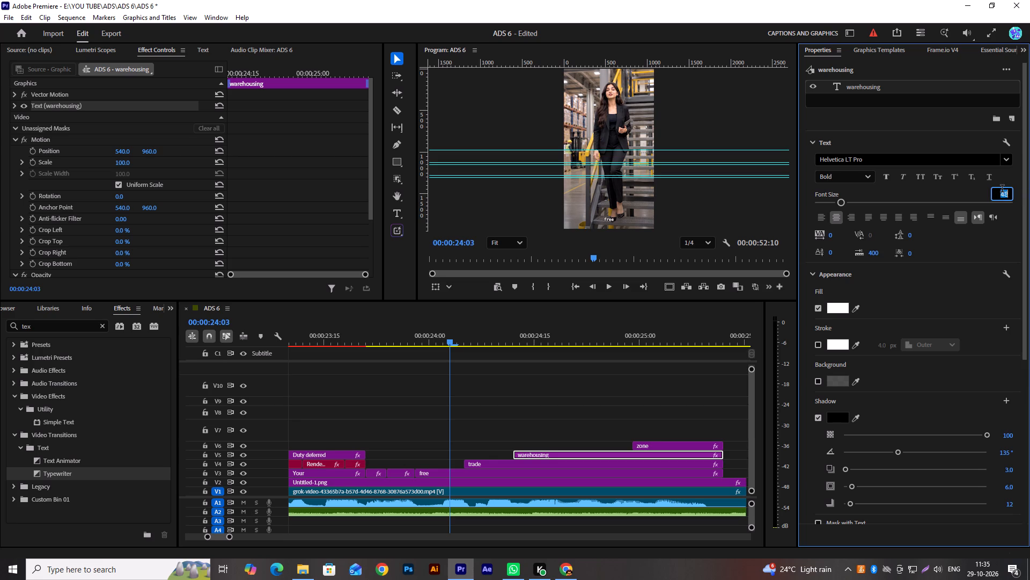
{"action": "type", "text": "160"}
{"action": "key", "text": "Return"}
At 00:00:24:18, widen the warehousing text box on both sides to nearly the frame width so the word fits on one line.
{"action": "left_click_drag", "start_coordinate": [549, 342], "coordinate": [558, 346]}
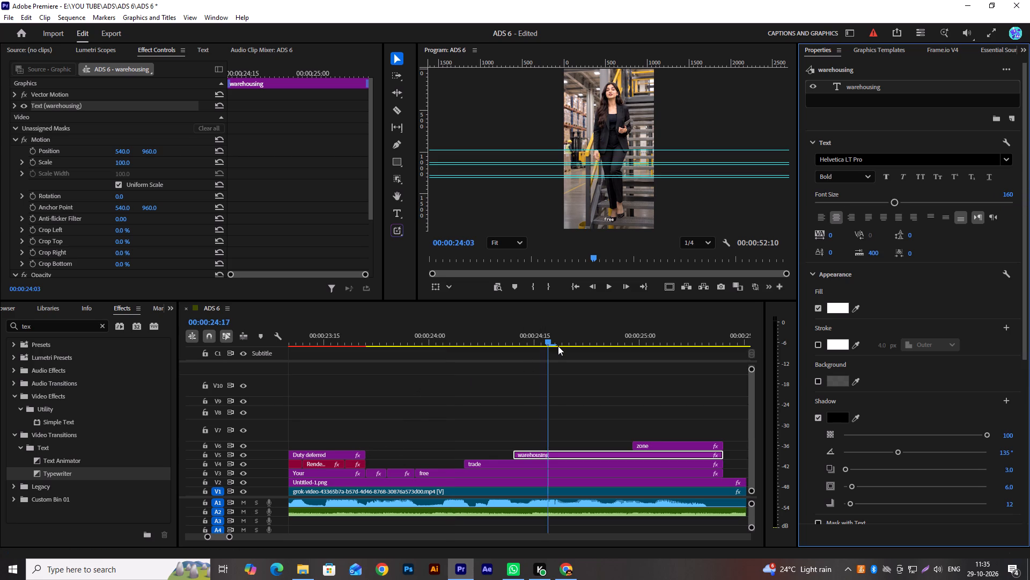
{"action": "left_click_drag", "start_coordinate": [558, 346], "coordinate": [558, 346]}
{"action": "scroll", "coordinate": [676, 233], "scroll_direction": "up", "scroll_amount": 5}
{"action": "left_click_drag", "start_coordinate": [637, 177], "coordinate": [642, 178]}
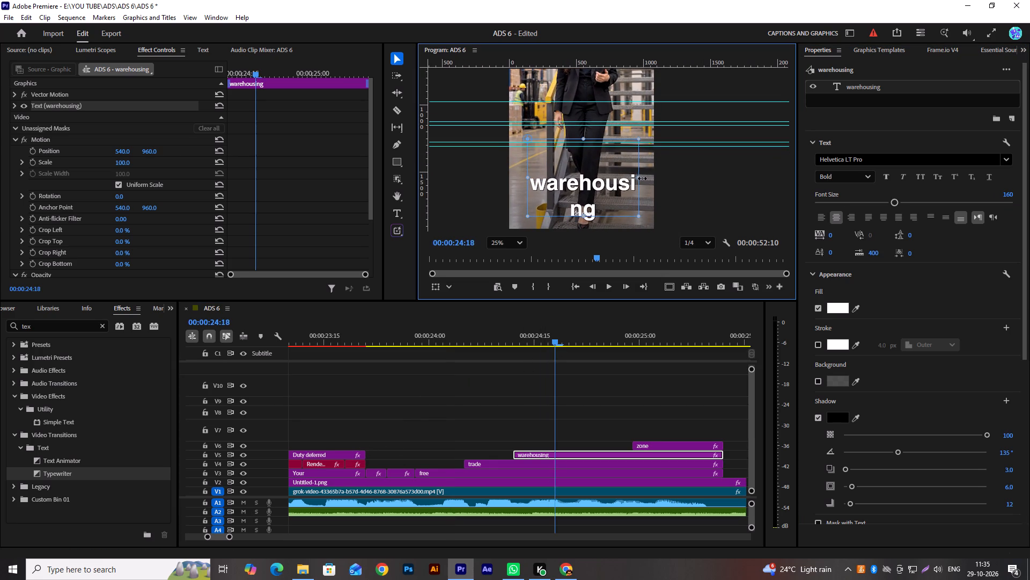
{"action": "left_click_drag", "start_coordinate": [642, 178], "coordinate": [651, 179]}
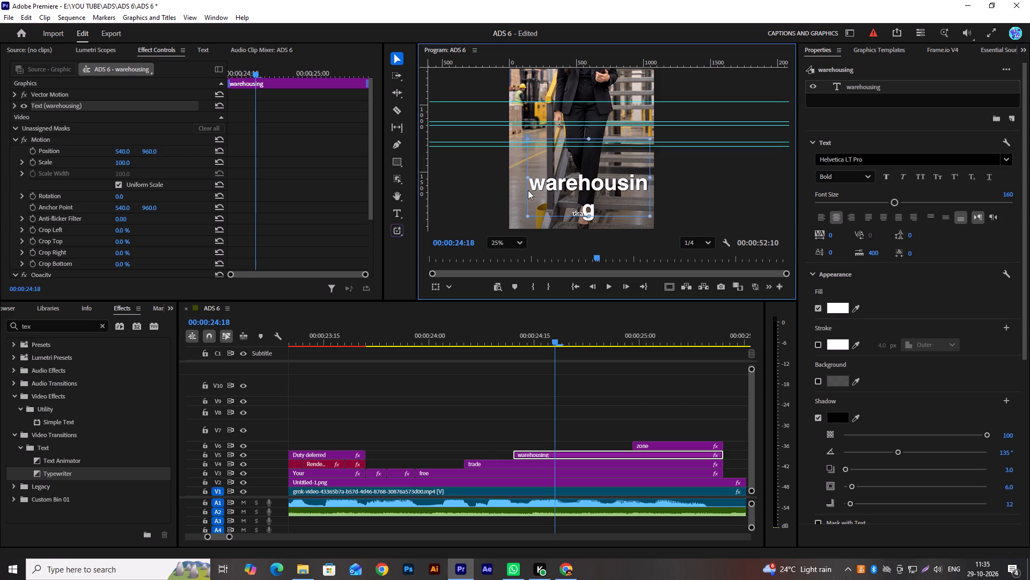
{"action": "left_click_drag", "start_coordinate": [528, 179], "coordinate": [513, 173]}
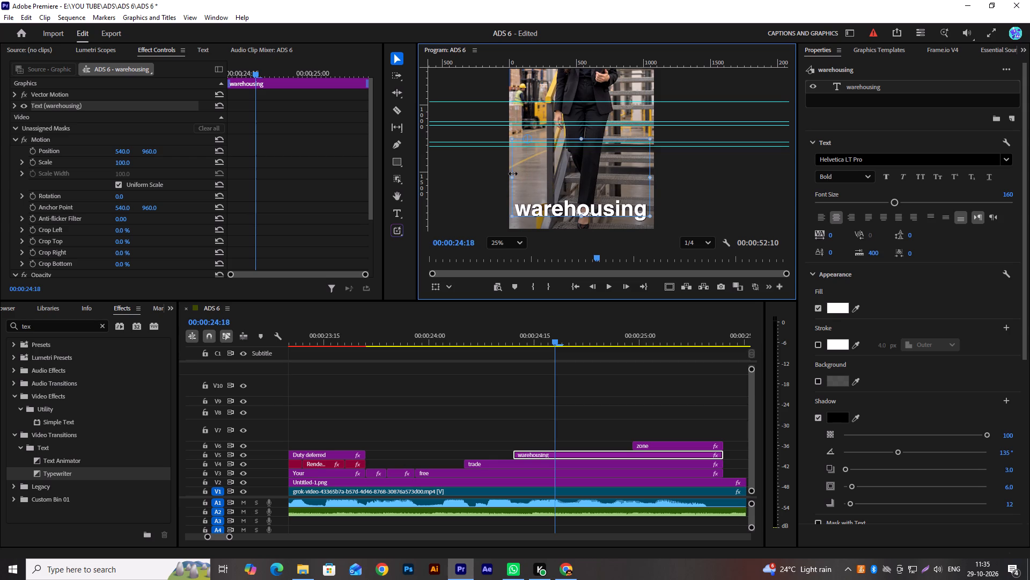
{"action": "left_click_drag", "start_coordinate": [513, 173], "coordinate": [514, 173]}
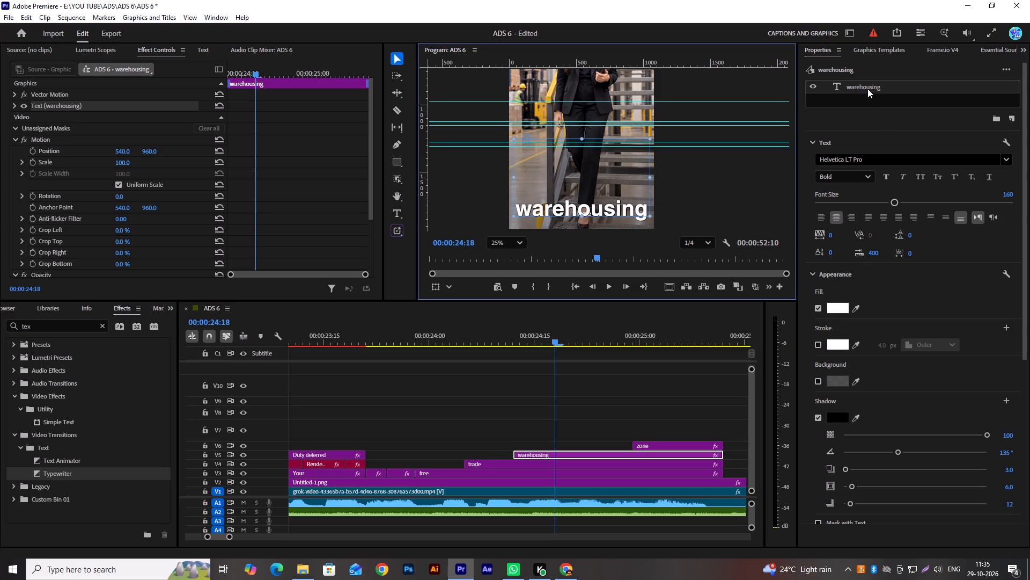
Save the ADS 6 project.
{"action": "left_click", "coordinate": [351, 462]}
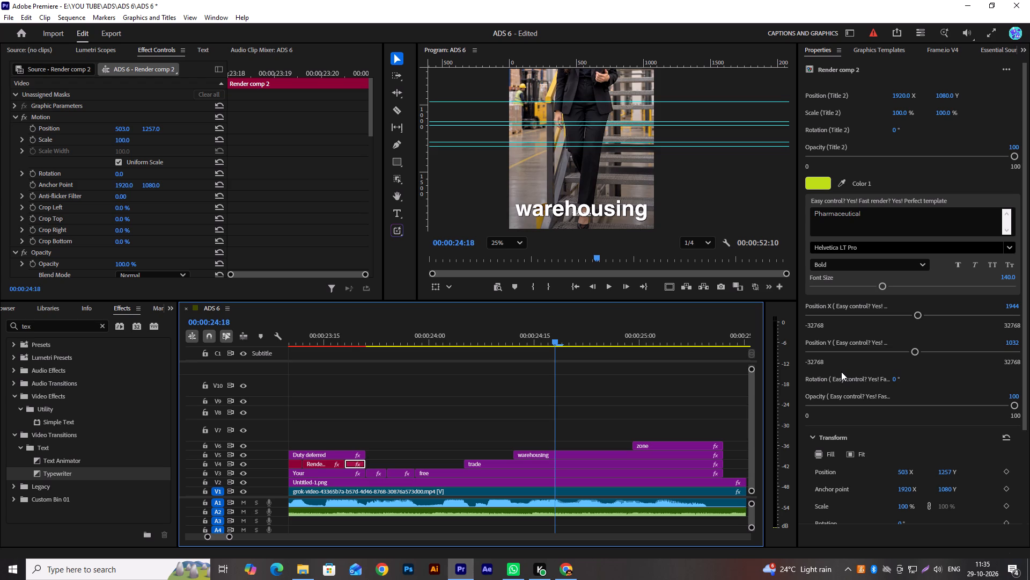
{"action": "key", "text": "ctrl+s"}
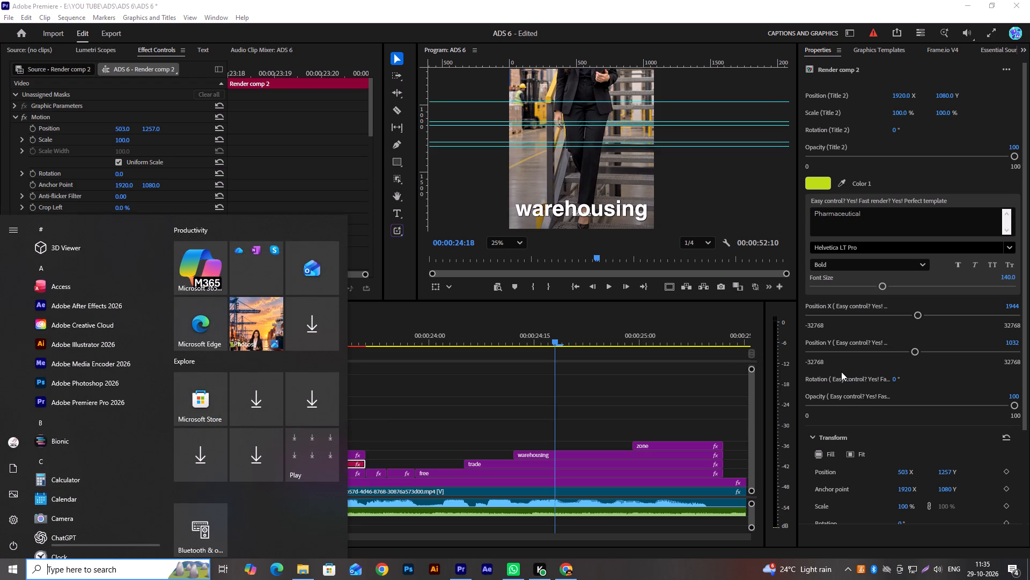
{"action": "left_click", "coordinate": [550, 395]}
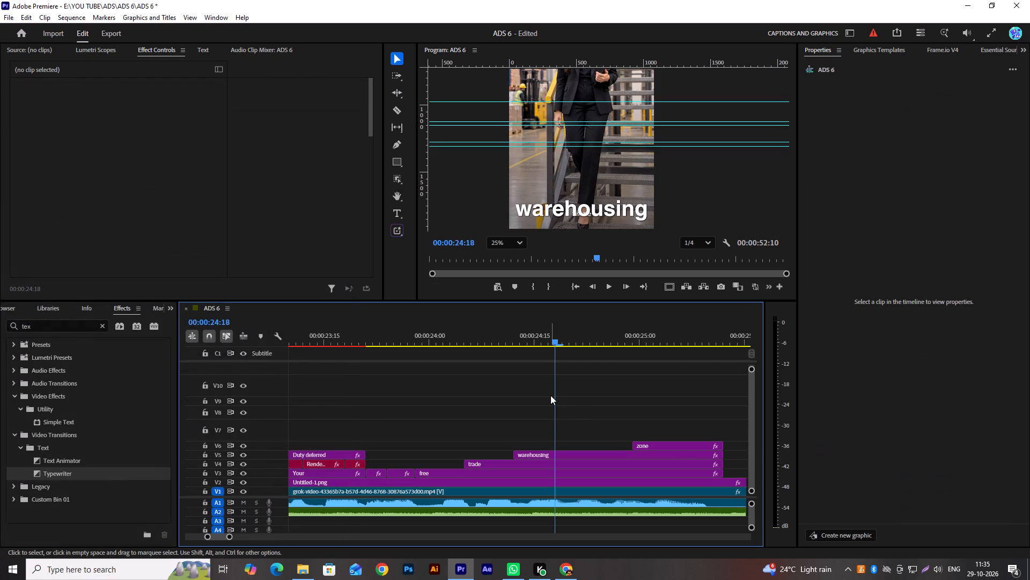
{"action": "key", "text": "ctrl+s"}
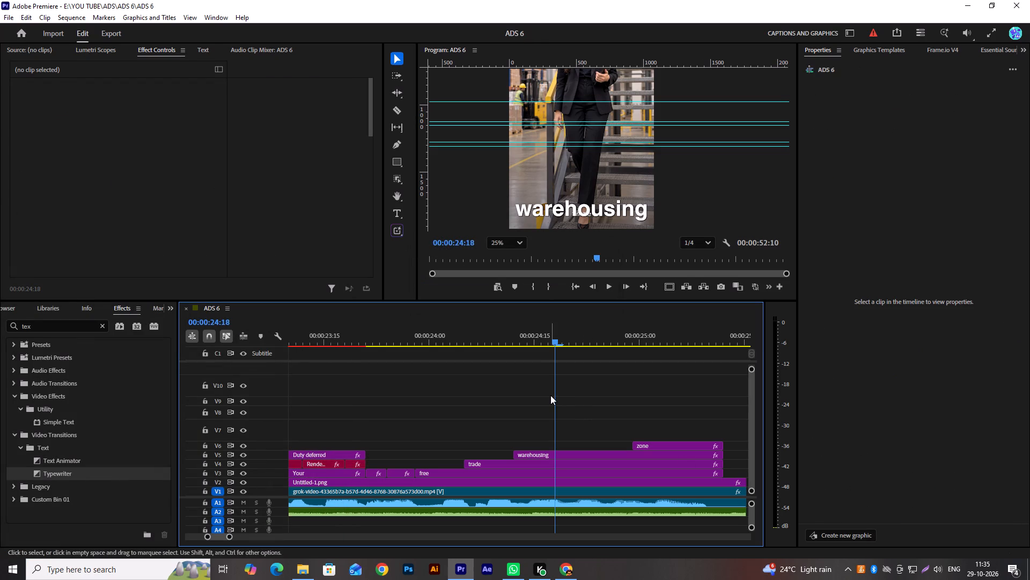